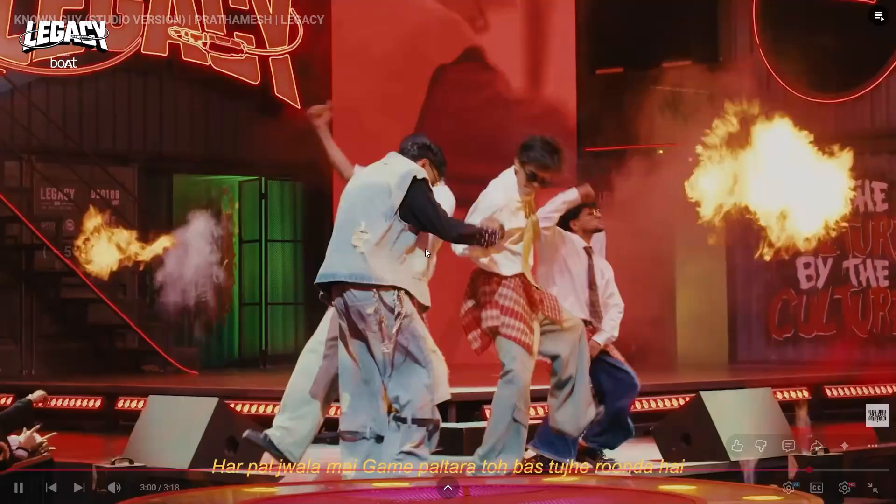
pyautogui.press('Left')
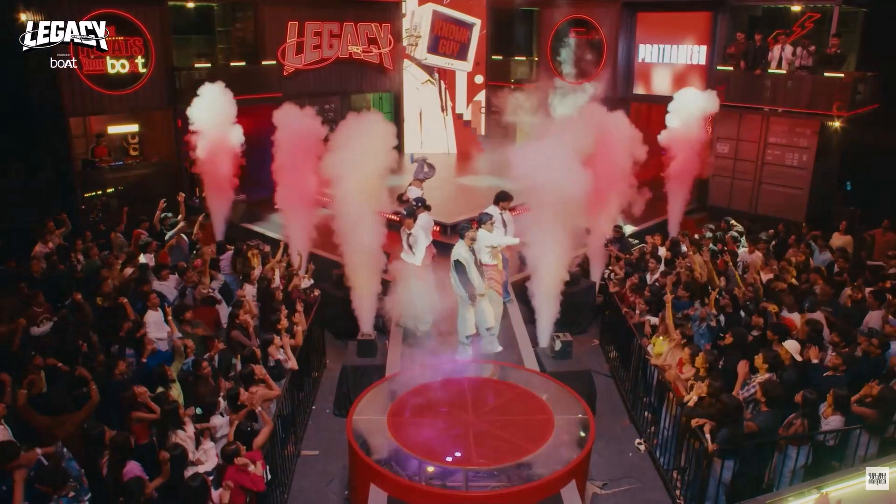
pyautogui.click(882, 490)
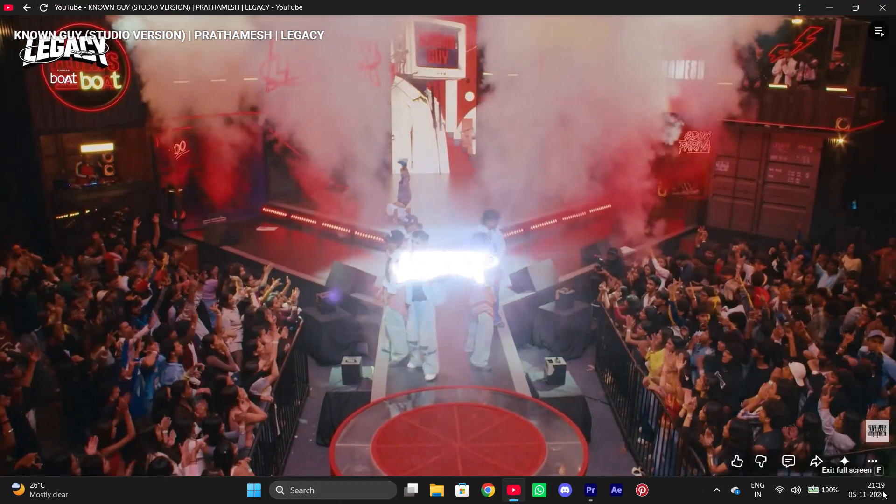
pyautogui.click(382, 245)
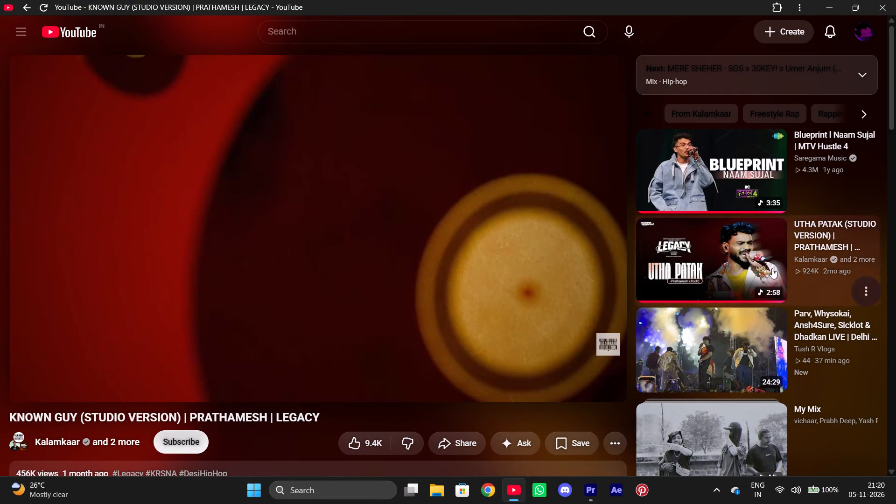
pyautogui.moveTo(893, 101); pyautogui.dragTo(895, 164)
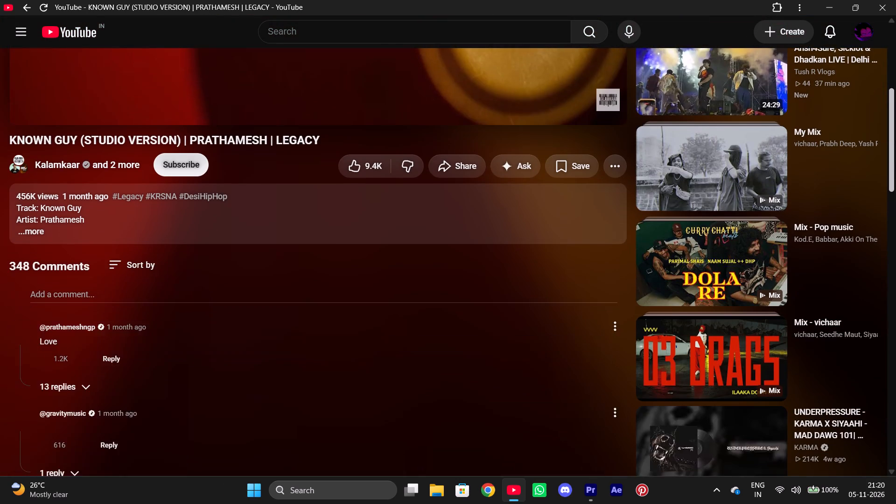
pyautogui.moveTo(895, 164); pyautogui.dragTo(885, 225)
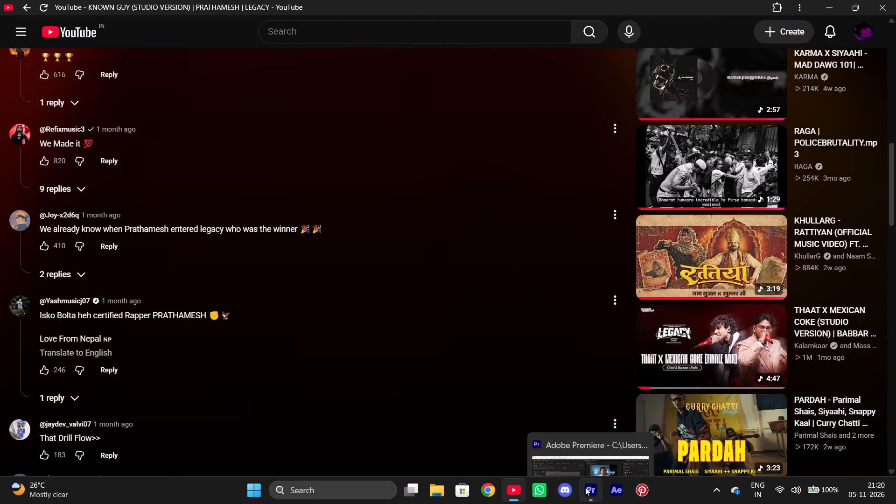
# Switch to Adobe Premiere and cancel the running transcription of C0596.mp4.
pyautogui.click(585, 487)
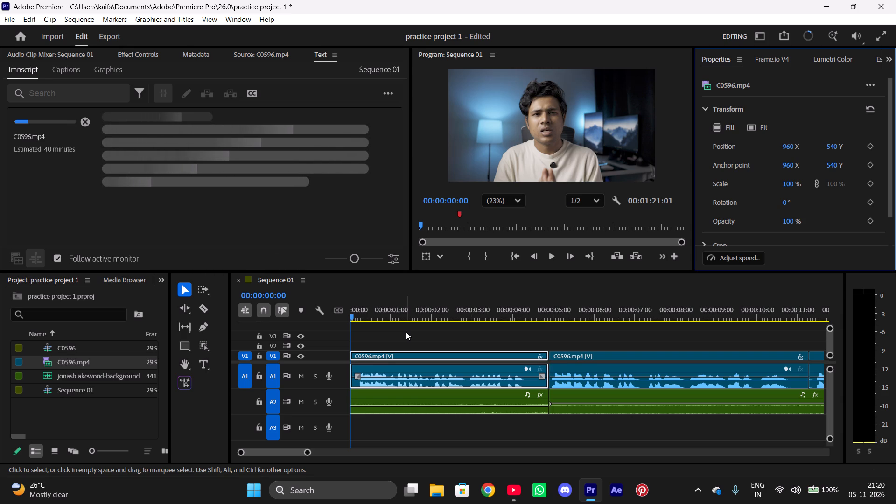
pyautogui.click(86, 121)
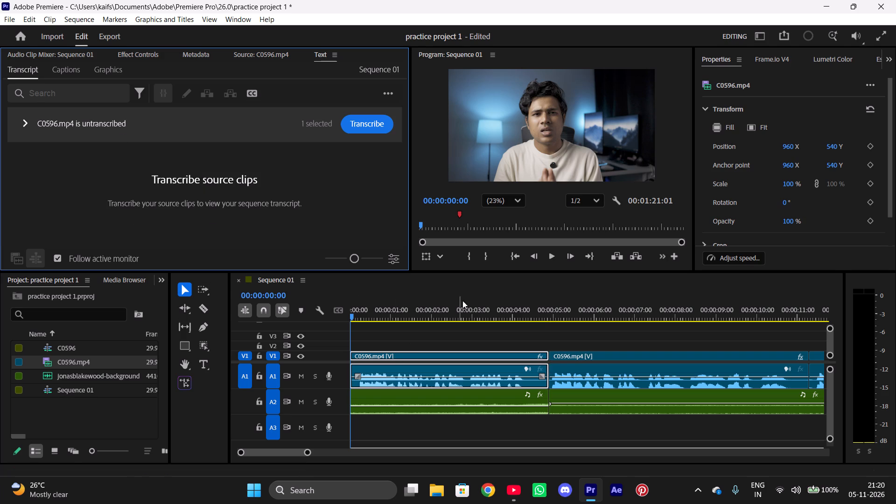
# Play and scrub the first C0596.mp4 clip in Sequence 01, and park the playhead at 00:00:03:10.
pyautogui.moveTo(352, 314); pyautogui.dragTo(486, 335)
pyautogui.click(557, 254)
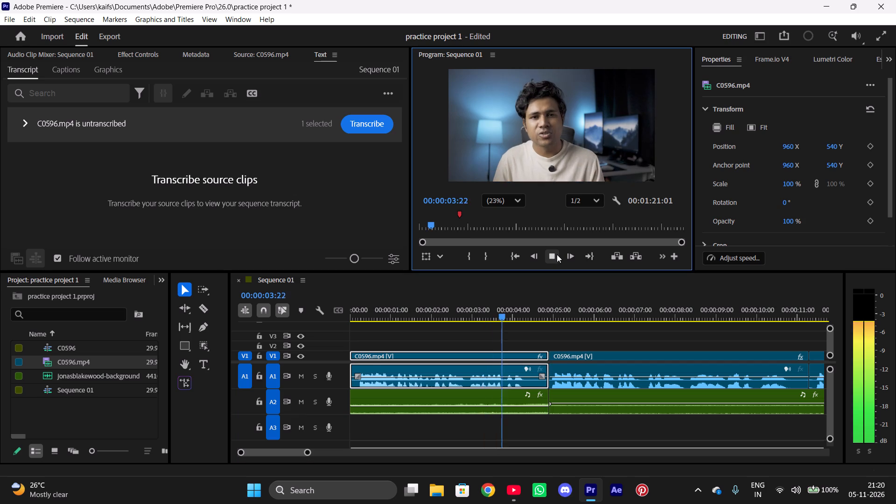
pyautogui.click(557, 254)
pyautogui.moveTo(520, 316); pyautogui.dragTo(510, 316)
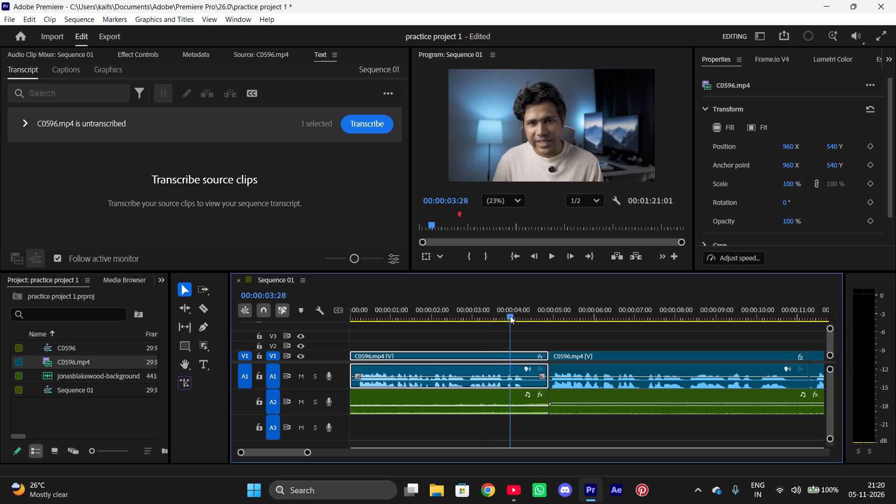
pyautogui.moveTo(510, 316); pyautogui.dragTo(483, 313)
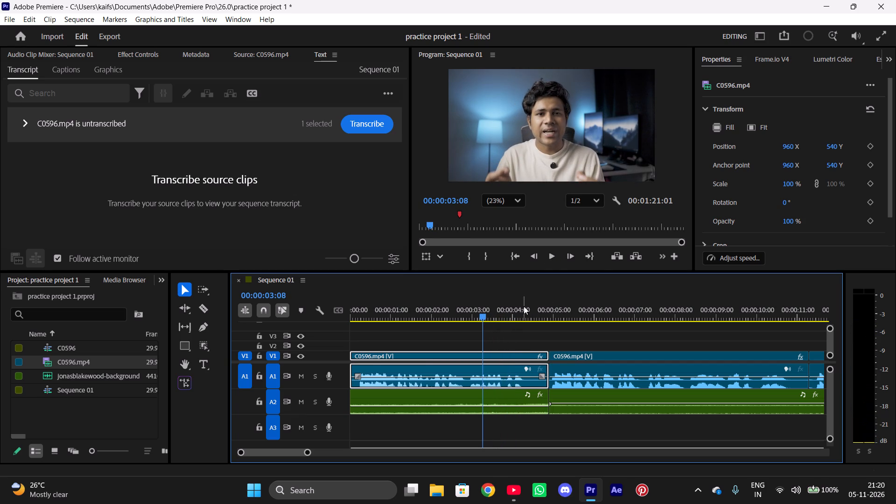
pyautogui.click(552, 260)
pyautogui.click(552, 260)
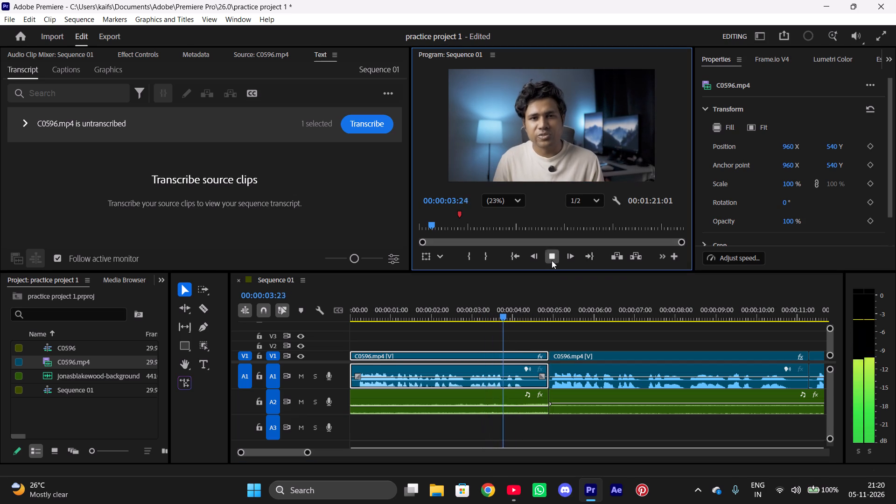
pyautogui.moveTo(513, 316); pyautogui.dragTo(489, 315)
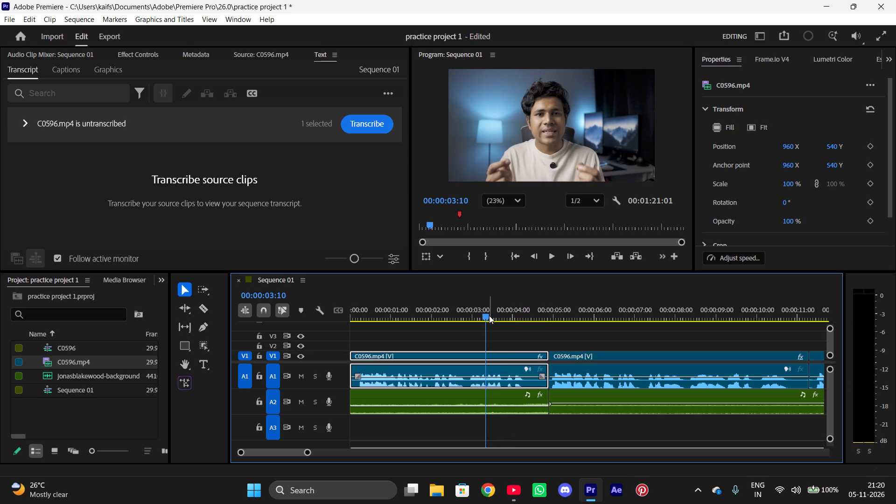
# Draw a small, wide text box with the Type tool above the lamp, beside the speaker's head.
pyautogui.press('t')
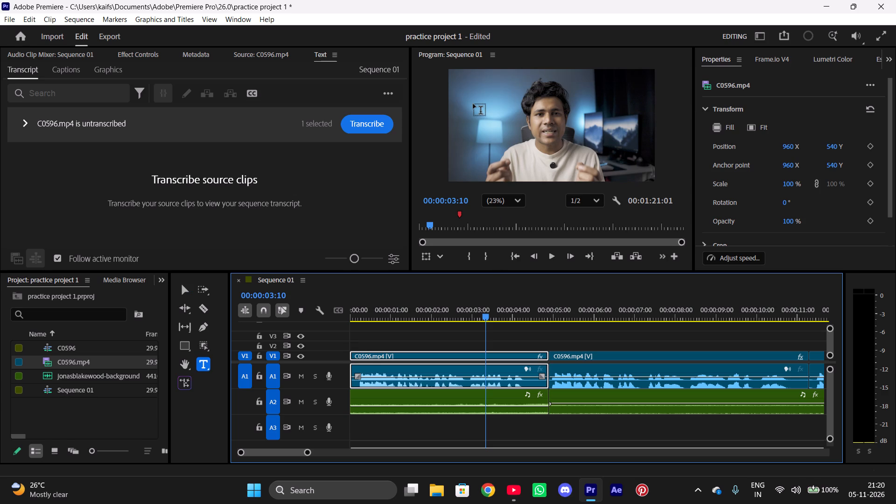
pyautogui.moveTo(473, 104); pyautogui.dragTo(491, 119)
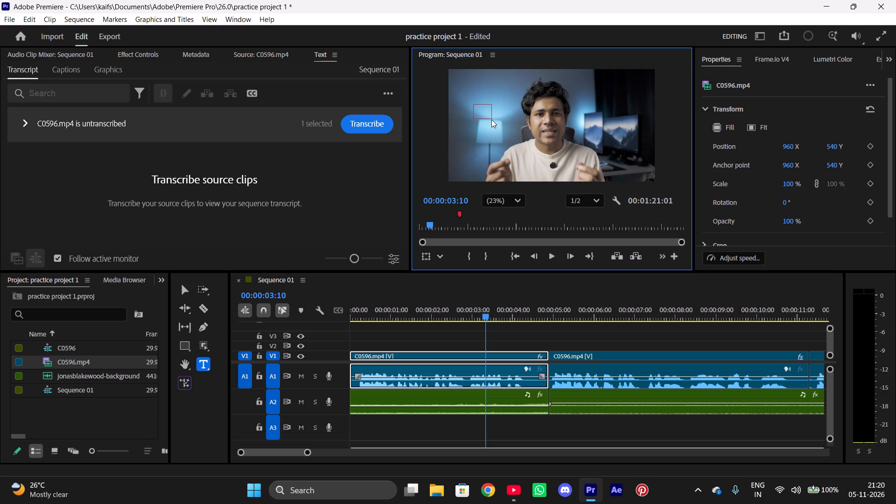
pyautogui.moveTo(491, 119); pyautogui.dragTo(516, 118)
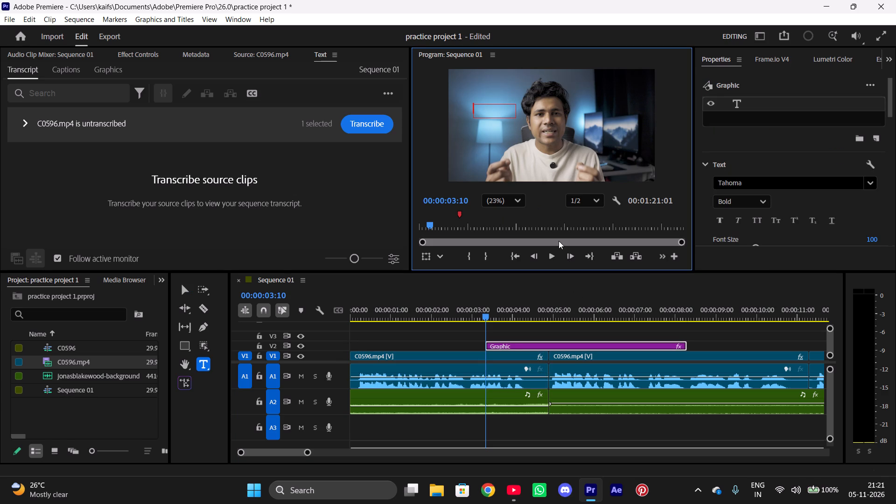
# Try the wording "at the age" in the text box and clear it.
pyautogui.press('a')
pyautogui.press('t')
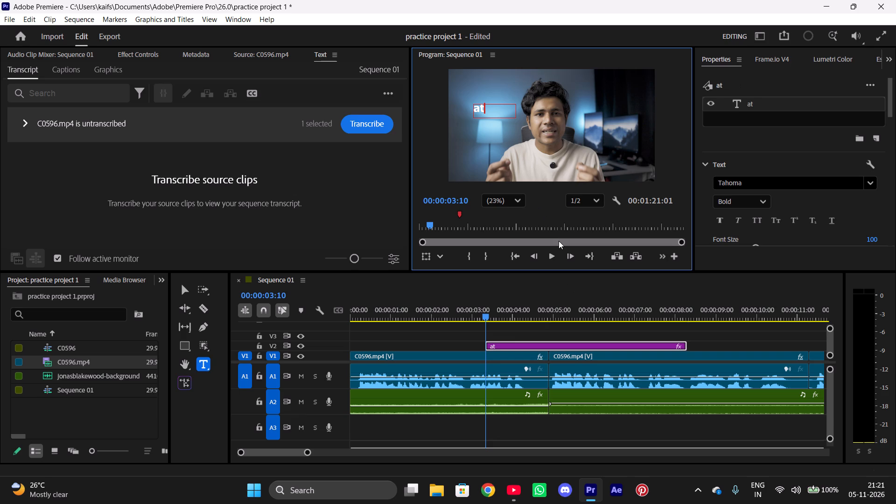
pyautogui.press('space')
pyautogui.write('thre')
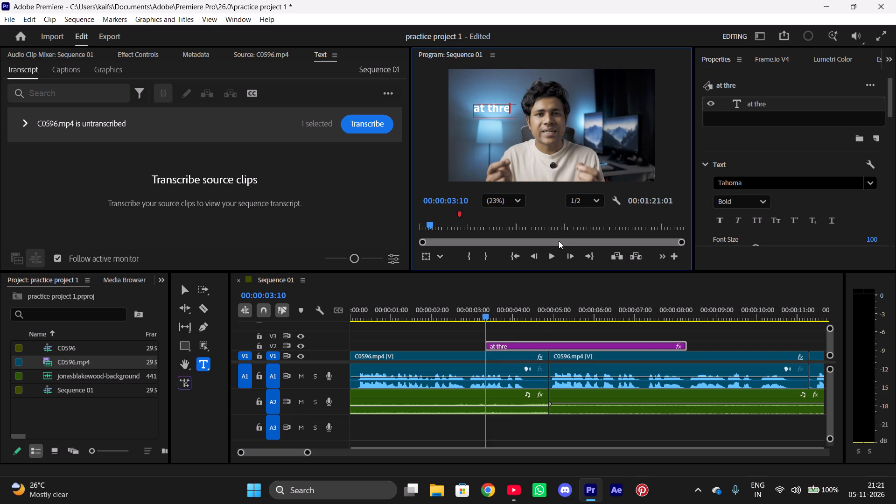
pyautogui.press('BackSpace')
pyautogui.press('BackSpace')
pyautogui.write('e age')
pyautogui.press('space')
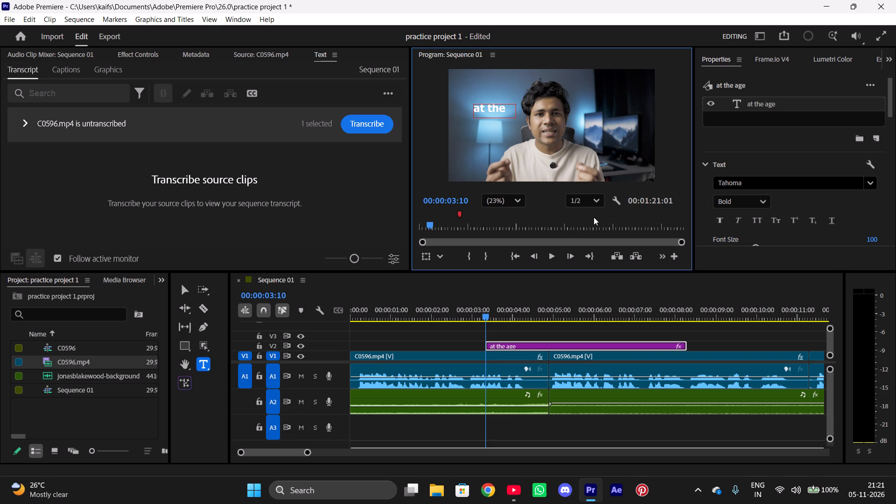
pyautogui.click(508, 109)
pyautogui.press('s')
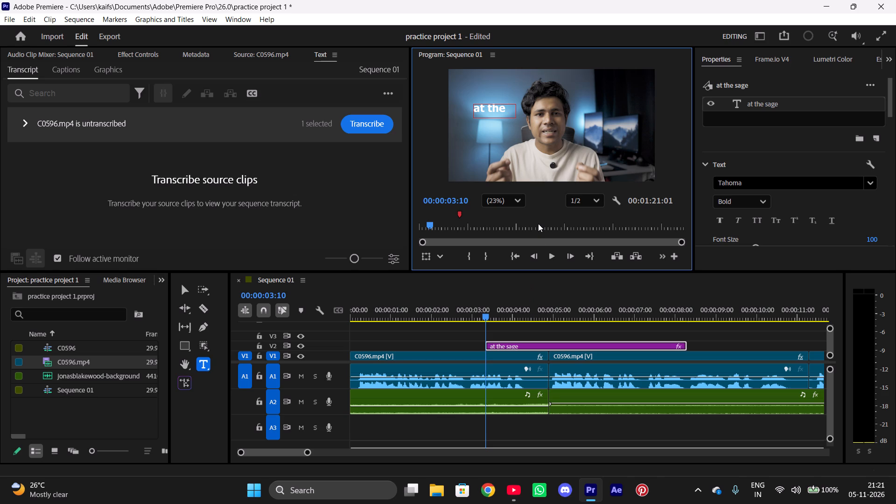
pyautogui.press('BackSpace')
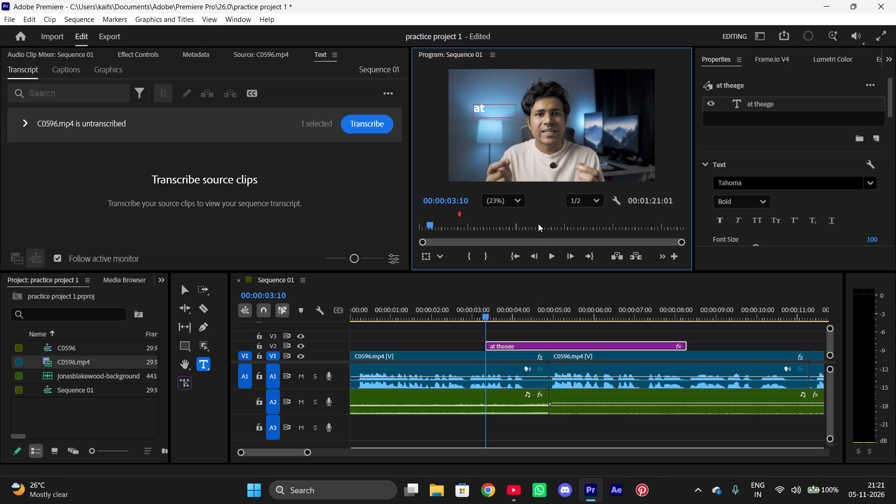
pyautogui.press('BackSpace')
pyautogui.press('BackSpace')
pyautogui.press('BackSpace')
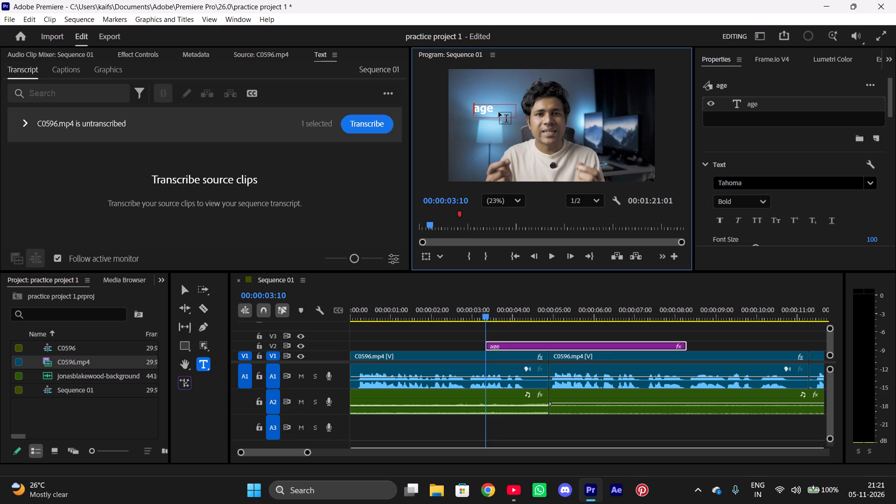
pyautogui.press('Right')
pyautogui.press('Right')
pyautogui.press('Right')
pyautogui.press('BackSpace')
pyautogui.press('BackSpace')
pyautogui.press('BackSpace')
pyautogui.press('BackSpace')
# Enter the title text "at the age of 80" in the text box and return to the Selection tool.
pyautogui.write('at')
pyautogui.press('space')
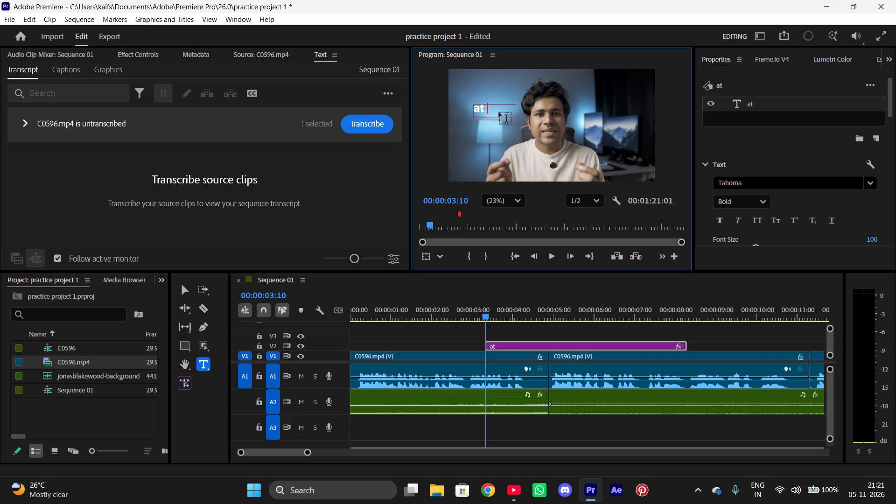
pyautogui.write('the age')
pyautogui.press('space')
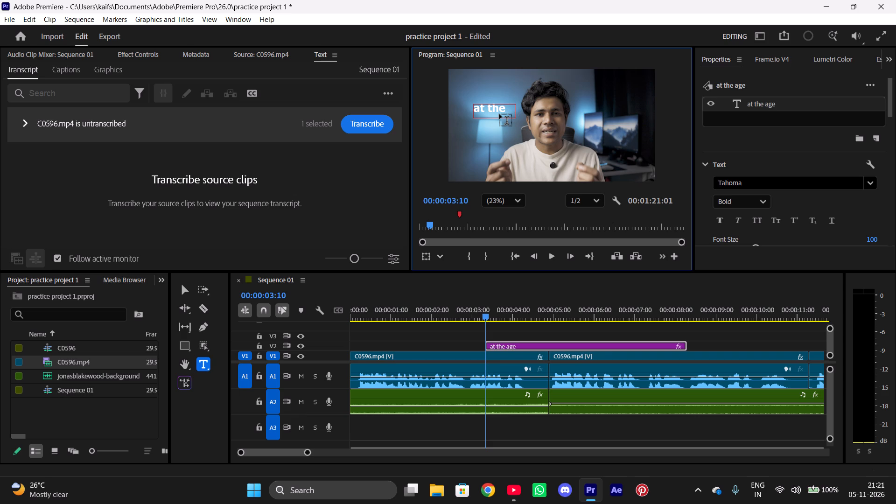
pyautogui.write('pf')
pyautogui.press('space')
pyautogui.press('BackSpace')
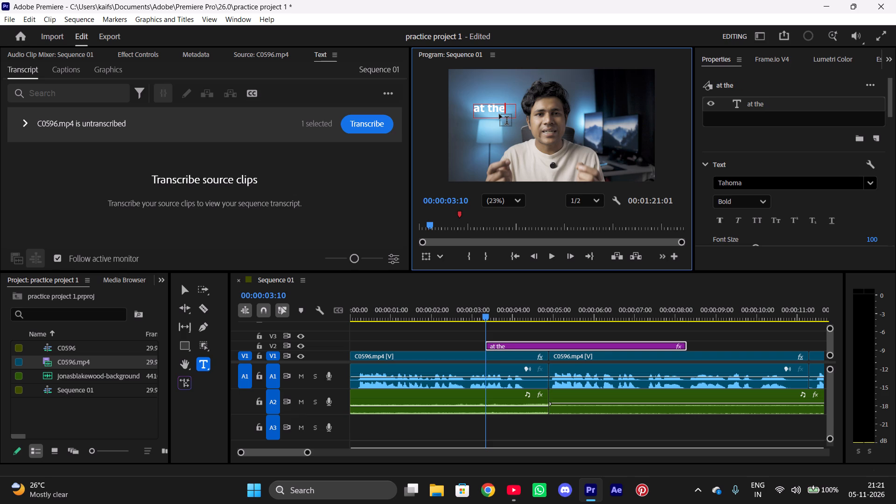
pyautogui.write('age')
pyautogui.press('space')
pyautogui.press('BackSpace')
pyautogui.write('the')
pyautogui.press('space')
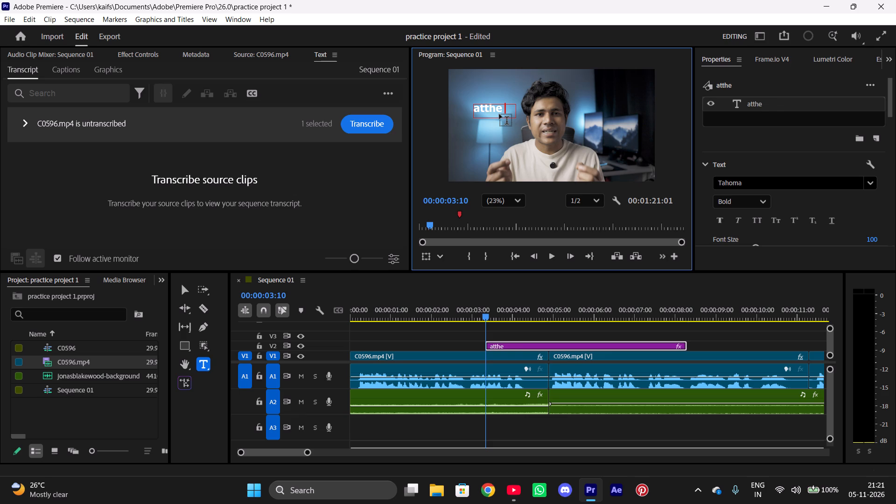
pyautogui.press('BackSpace')
pyautogui.press('BackSpace')
pyautogui.press('BackSpace')
pyautogui.press('BackSpace')
pyautogui.press('space')
pyautogui.write('the age')
pyautogui.press('space')
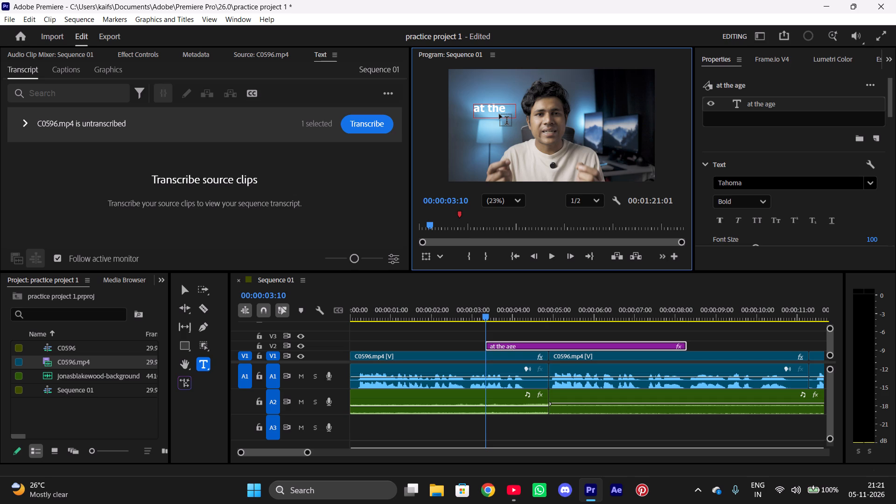
pyautogui.write('of')
pyautogui.press('space')
pyautogui.write('80')
pyautogui.click(546, 342)
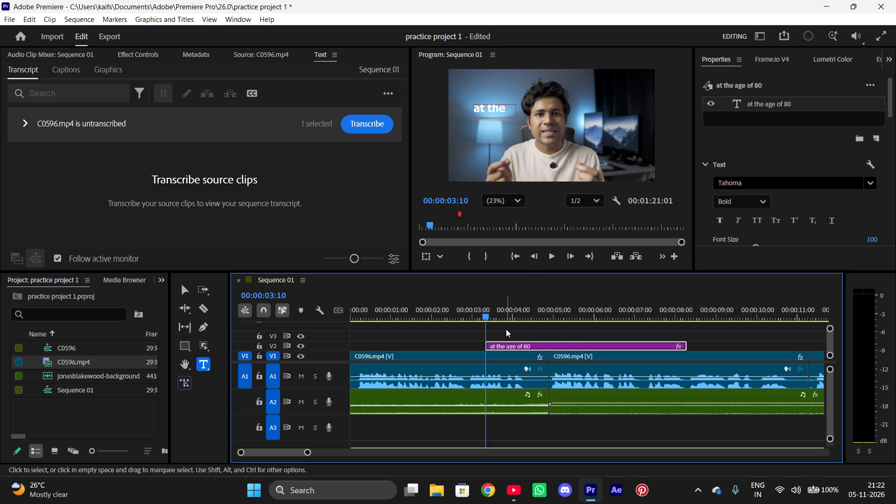
pyautogui.press('v')
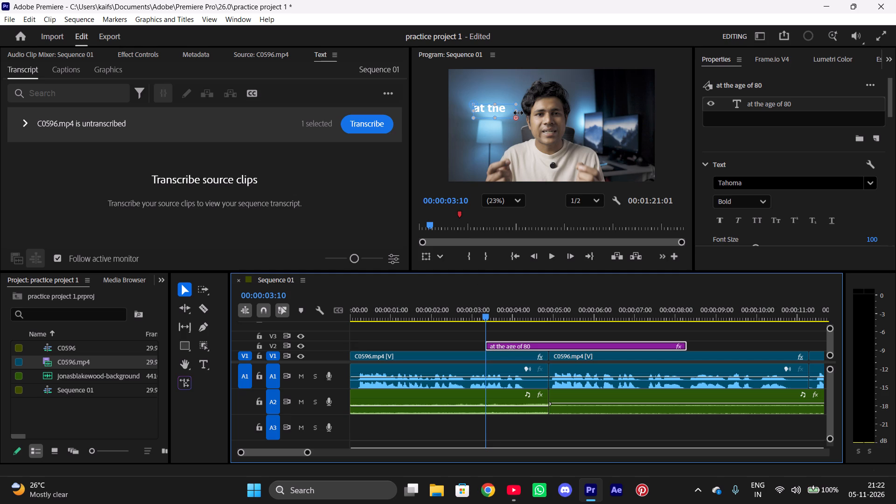
# Widen the text box until "at the age of 80" fits on one line and move it over the speaker's face.
pyautogui.moveTo(518, 113); pyautogui.dragTo(587, 113)
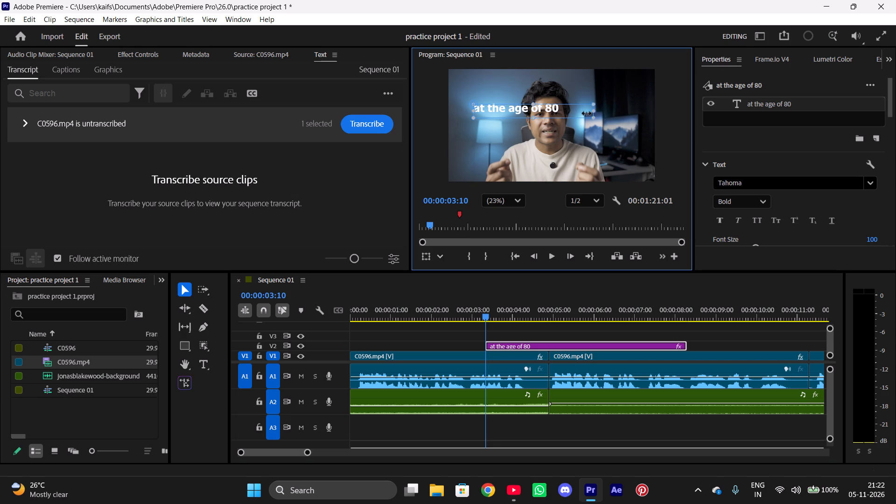
pyautogui.moveTo(587, 113); pyautogui.dragTo(566, 112)
pyautogui.moveTo(532, 109); pyautogui.dragTo(546, 112)
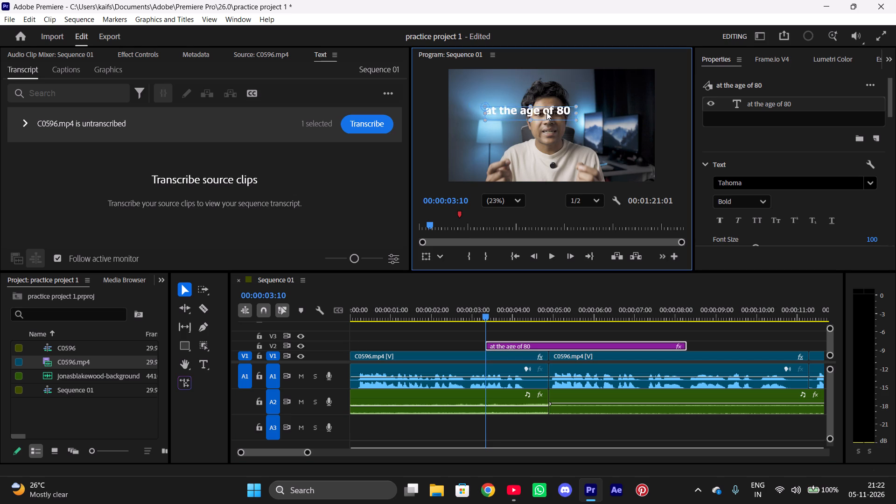
pyautogui.moveTo(546, 112); pyautogui.dragTo(562, 122)
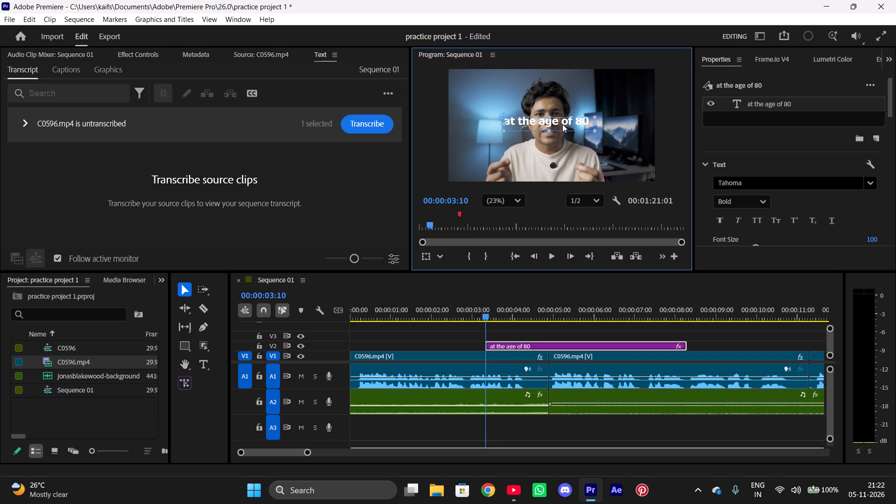
pyautogui.moveTo(593, 132); pyautogui.dragTo(620, 147)
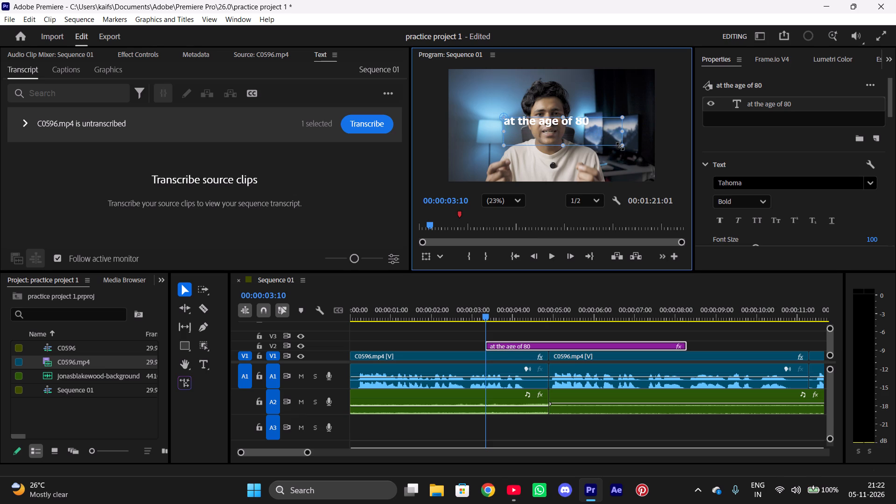
pyautogui.moveTo(622, 148); pyautogui.dragTo(618, 146)
pyautogui.moveTo(618, 146); pyautogui.dragTo(600, 133)
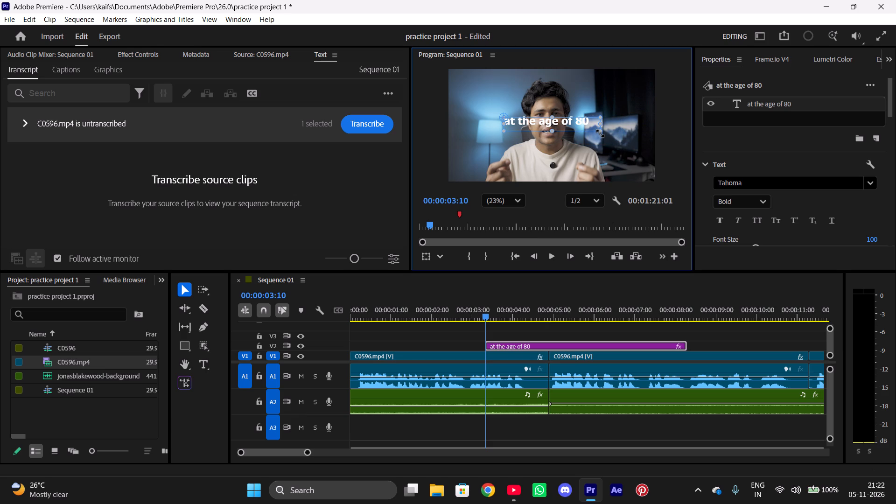
# Enlarge the title's font size to 127 and widen its text box to fit the whole phrase on one line.
pyautogui.moveTo(891, 104); pyautogui.dragTo(886, 119)
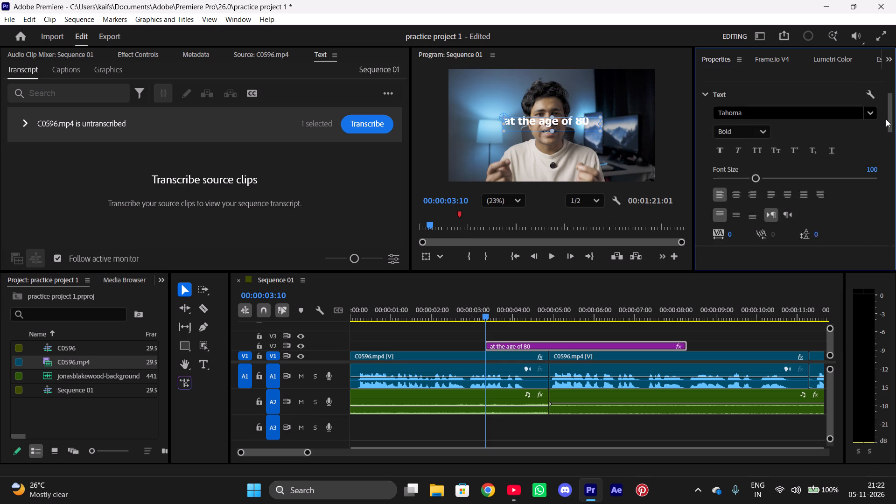
pyautogui.moveTo(886, 119); pyautogui.dragTo(883, 125)
pyautogui.moveTo(759, 156); pyautogui.dragTo(770, 164)
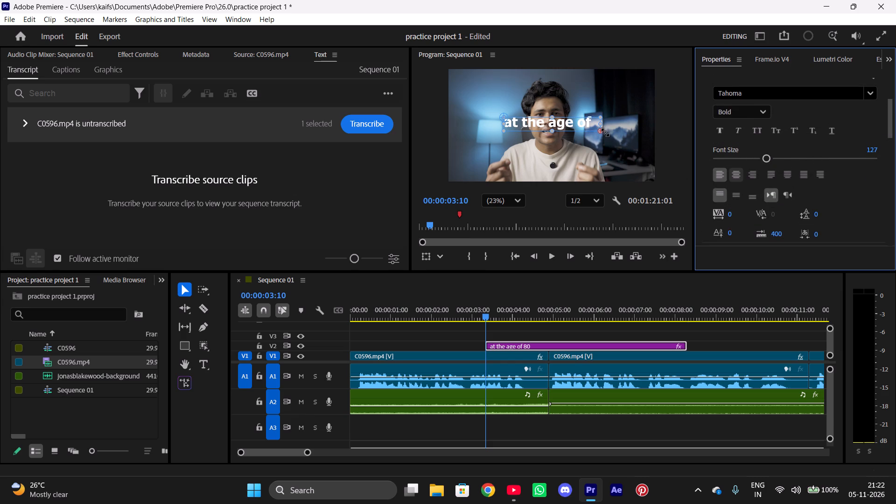
pyautogui.moveTo(605, 134); pyautogui.dragTo(635, 139)
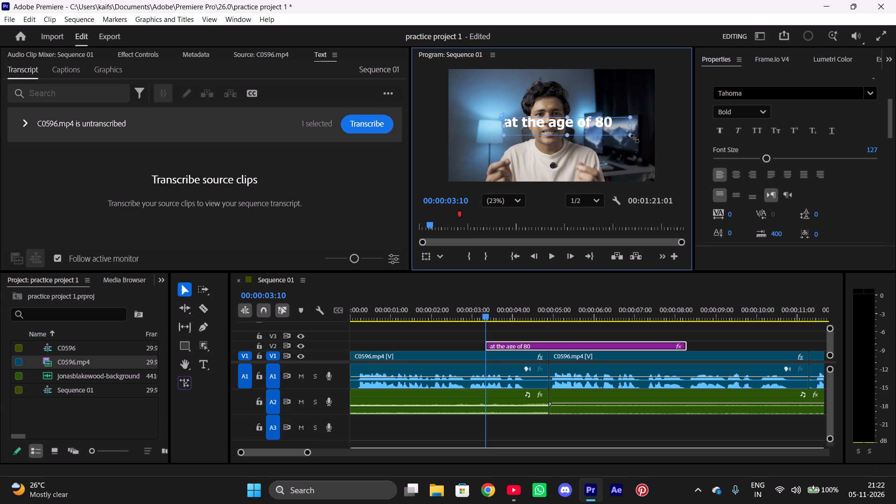
# Reposition the title so it runs across the middle of the speaker's face, trying it above the head first.
pyautogui.moveTo(592, 119); pyautogui.dragTo(573, 116)
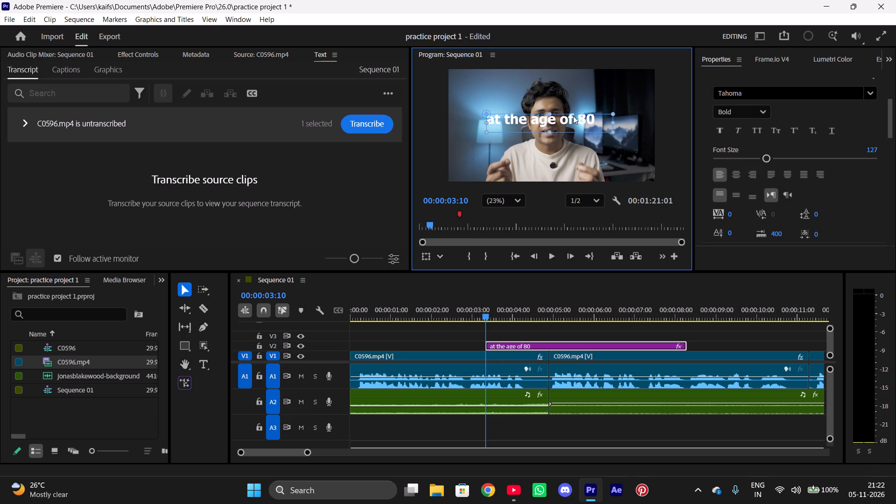
pyautogui.moveTo(573, 116); pyautogui.dragTo(560, 82)
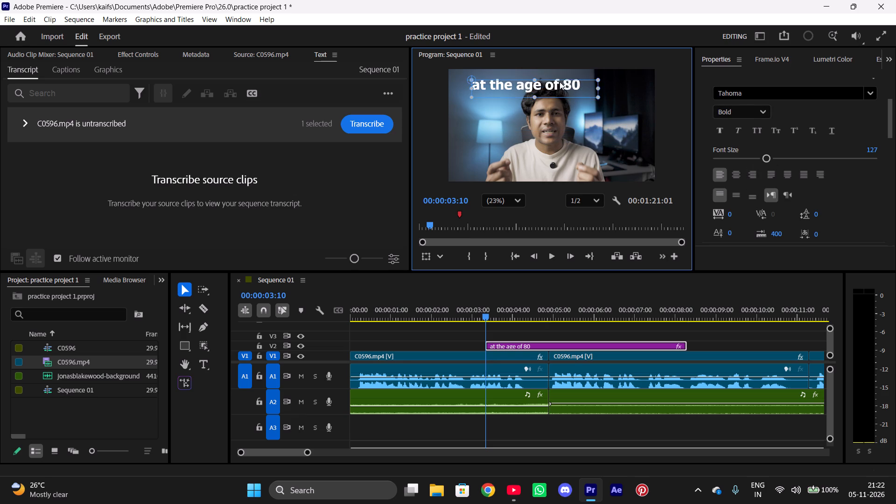
pyautogui.moveTo(560, 82); pyautogui.dragTo(577, 126)
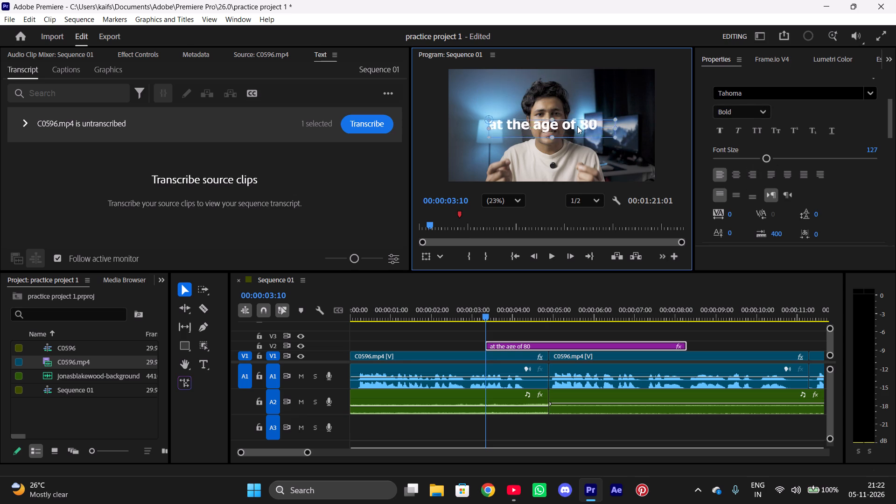
pyautogui.moveTo(577, 126); pyautogui.dragTo(575, 116)
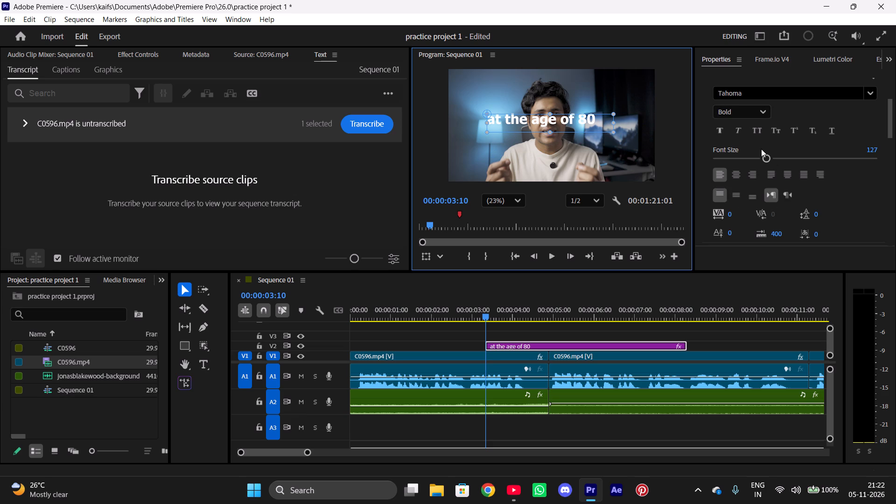
# Set the title's font size to 136, keeping the whole phrase on one line inside its box.
pyautogui.moveTo(765, 157); pyautogui.dragTo(776, 159)
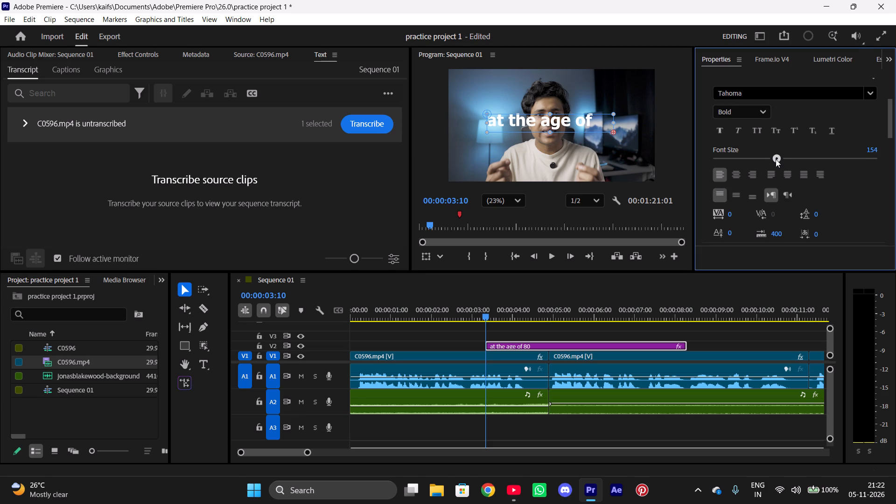
pyautogui.moveTo(776, 159); pyautogui.dragTo(768, 161)
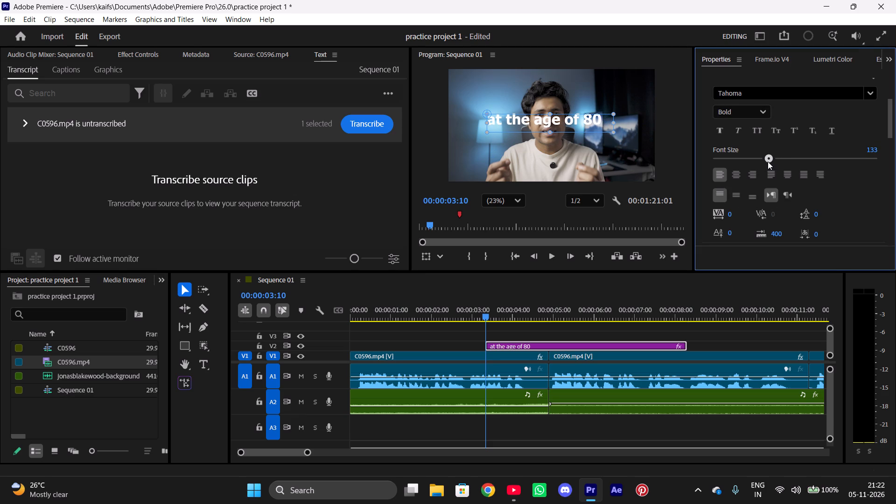
pyautogui.moveTo(768, 161); pyautogui.dragTo(769, 161)
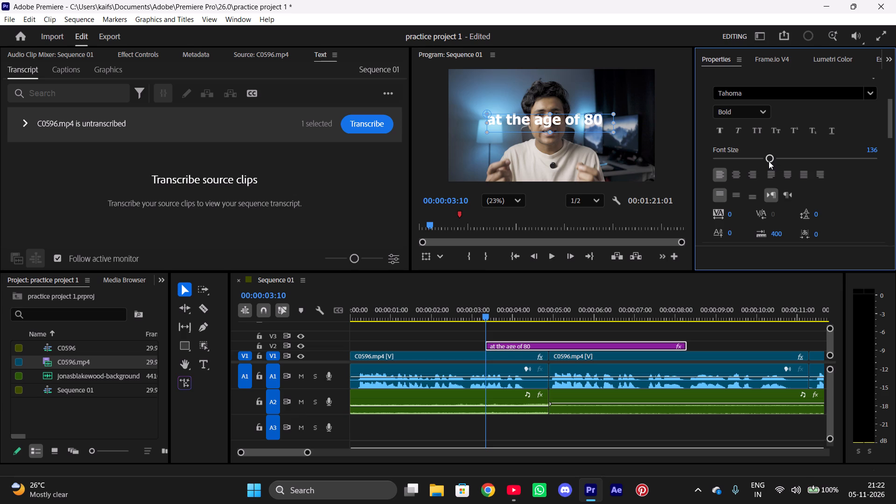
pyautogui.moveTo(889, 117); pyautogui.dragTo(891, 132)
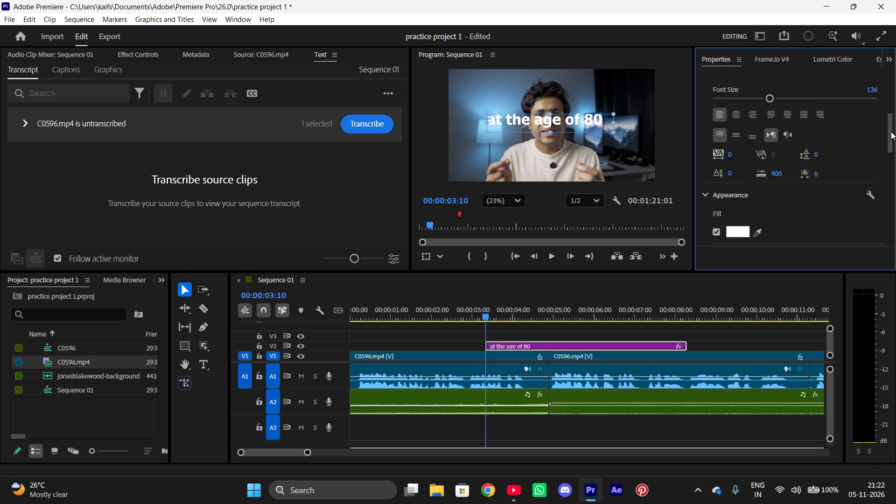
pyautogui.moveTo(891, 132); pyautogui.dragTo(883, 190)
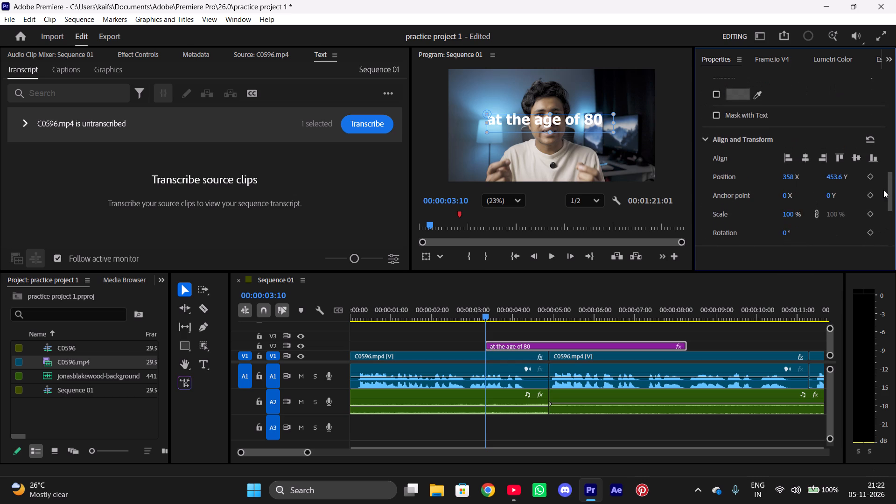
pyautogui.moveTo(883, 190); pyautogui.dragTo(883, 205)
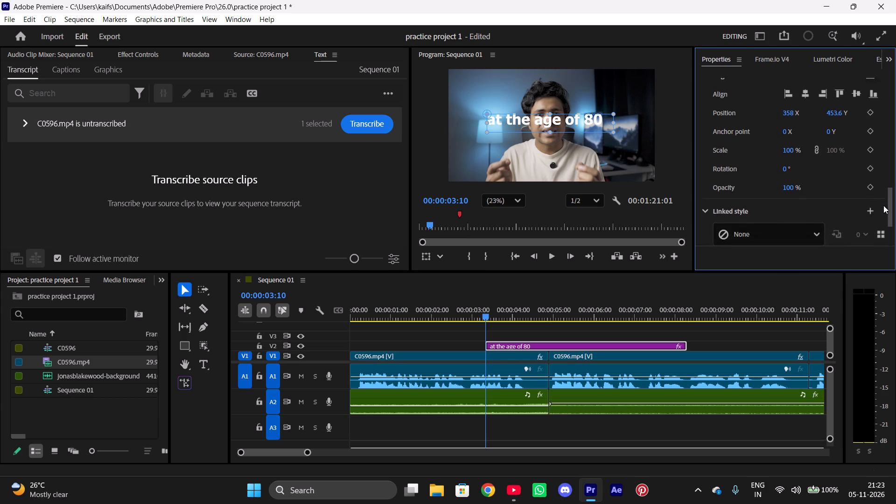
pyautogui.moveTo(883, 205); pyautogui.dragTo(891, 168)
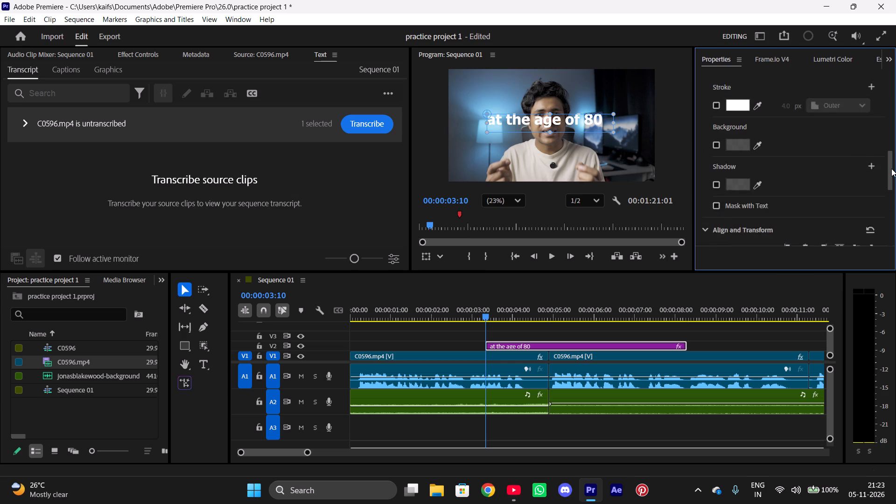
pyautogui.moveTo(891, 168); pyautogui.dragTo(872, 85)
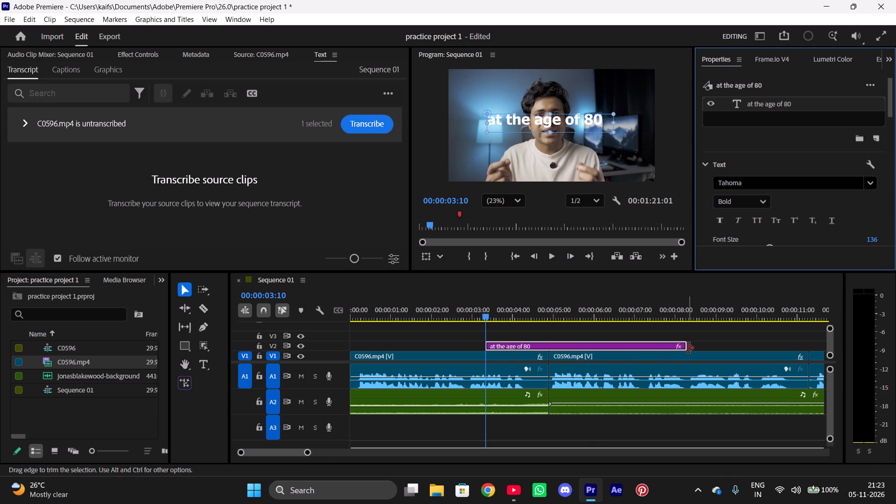
# Trim the end of the title clip on V2 to the cut between the first two C0596.mp4 clips, for a 00:00:01:17 duration.
pyautogui.moveTo(687, 348); pyautogui.dragTo(554, 356)
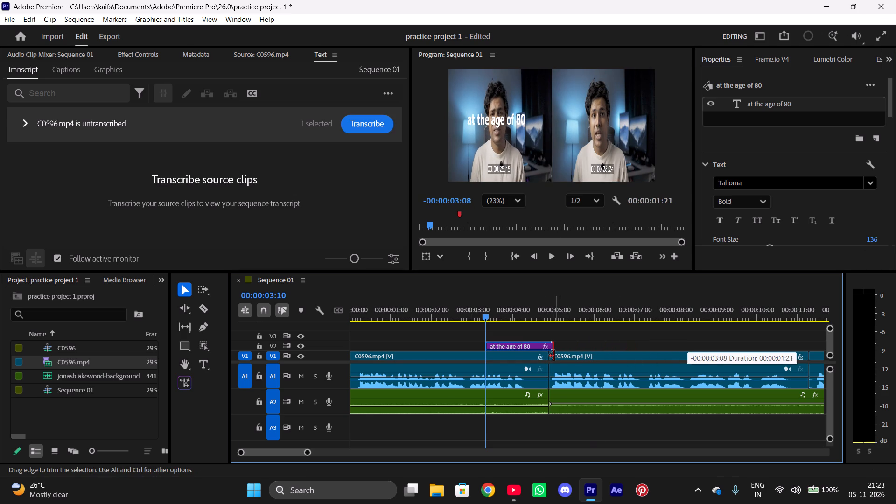
pyautogui.moveTo(554, 356); pyautogui.dragTo(553, 356)
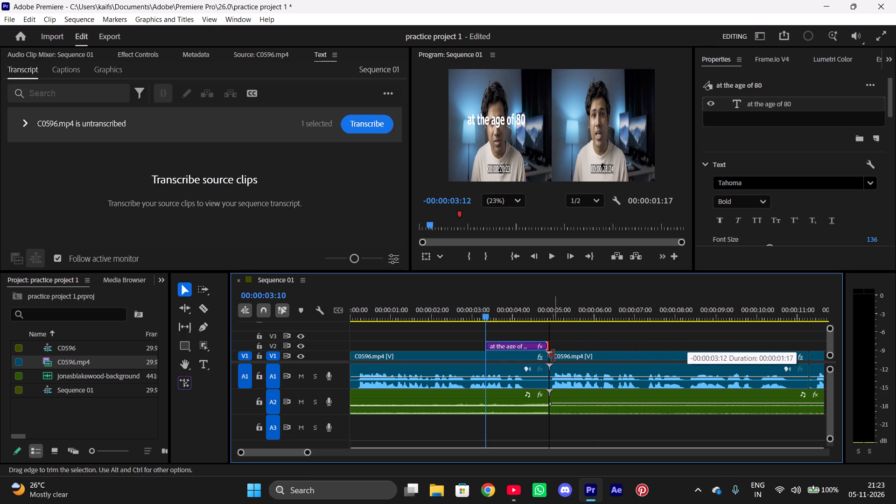
pyautogui.moveTo(553, 356); pyautogui.dragTo(554, 356)
pyautogui.moveTo(555, 350); pyautogui.dragTo(550, 350)
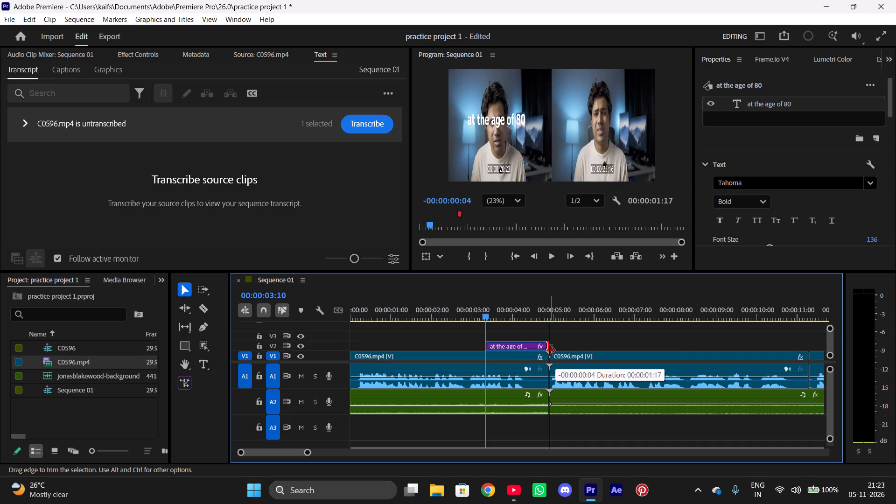
pyautogui.moveTo(550, 350); pyautogui.dragTo(549, 350)
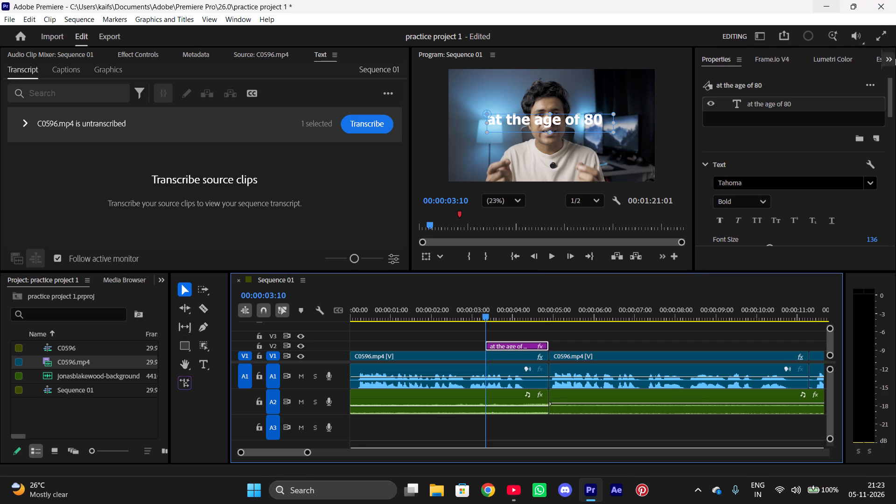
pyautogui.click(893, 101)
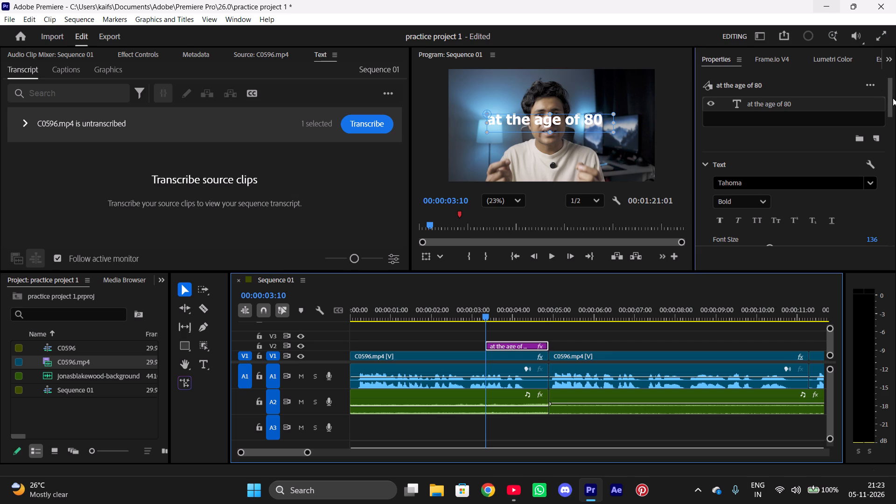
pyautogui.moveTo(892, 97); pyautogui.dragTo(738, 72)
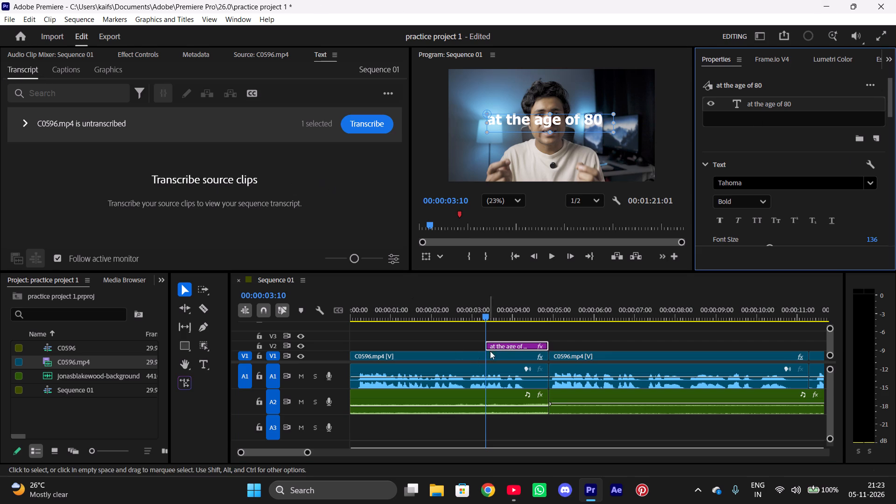
# Play the sequence from 00:00:01:29 through the title to check its timing against the speech.
pyautogui.moveTo(485, 318); pyautogui.dragTo(479, 322)
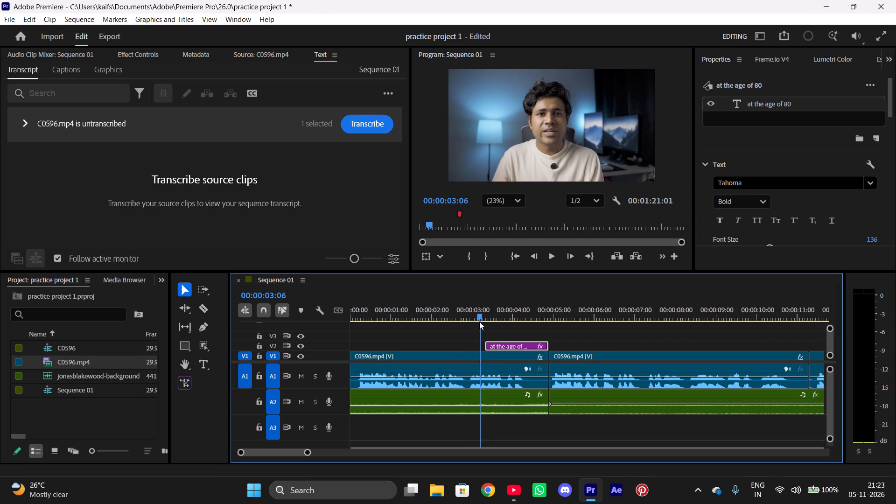
pyautogui.moveTo(479, 322); pyautogui.dragTo(429, 326)
pyautogui.click(549, 264)
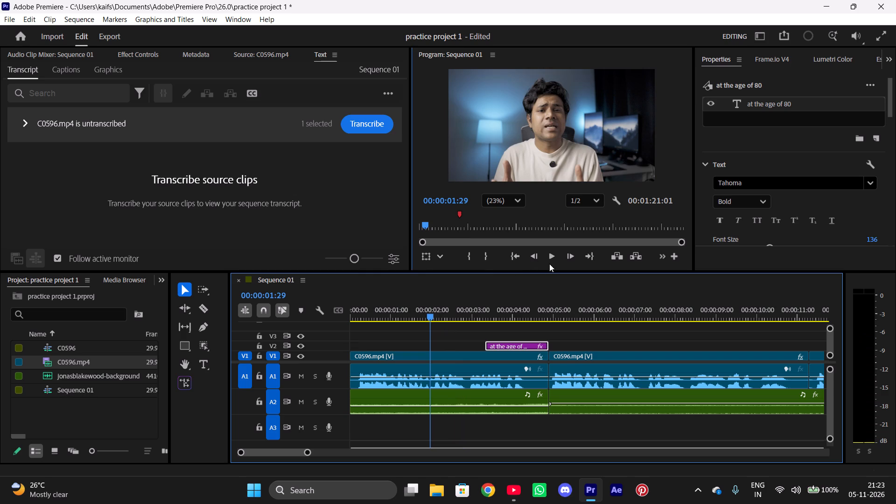
pyautogui.click(551, 257)
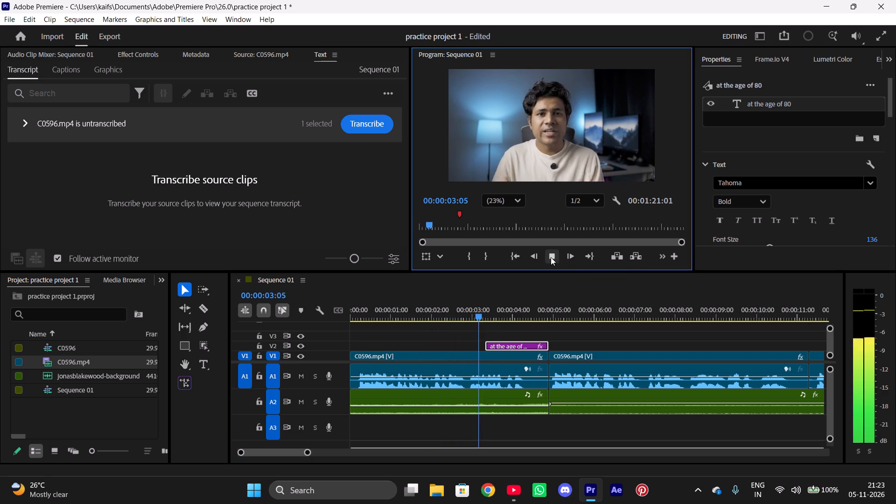
pyautogui.click(551, 257)
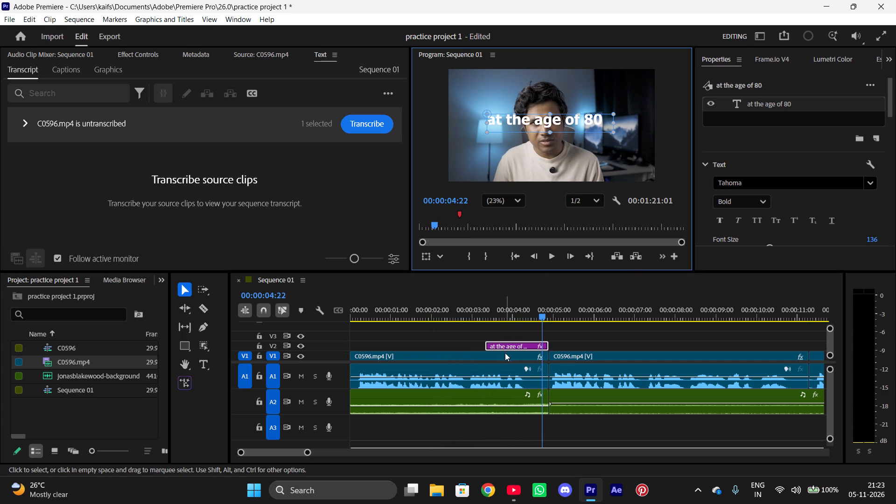
# Park the playhead at 00:00:02:28 and extend the start of the title clip on V2 slightly earlier.
pyautogui.moveTo(540, 316); pyautogui.dragTo(468, 324)
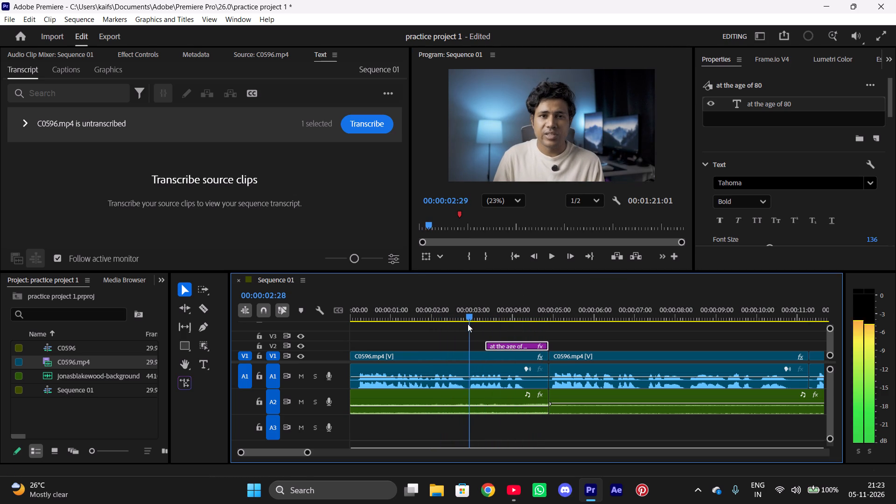
pyautogui.moveTo(468, 324); pyautogui.dragTo(468, 323)
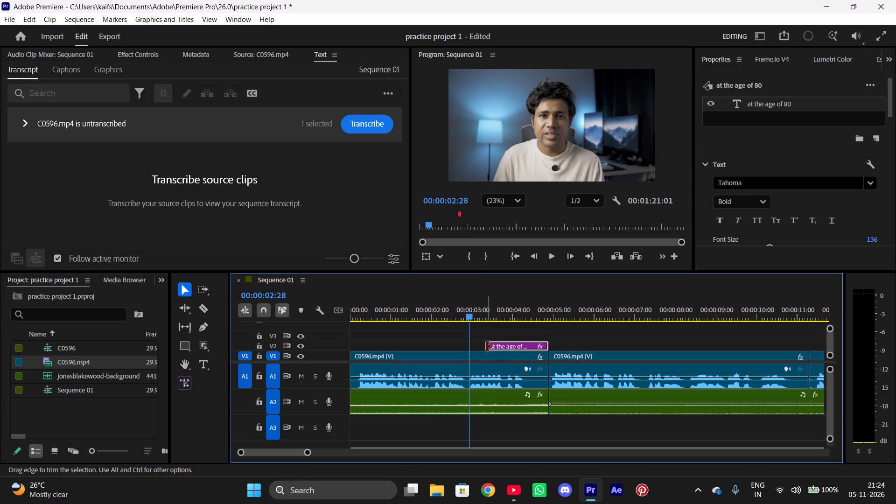
pyautogui.click(485, 347)
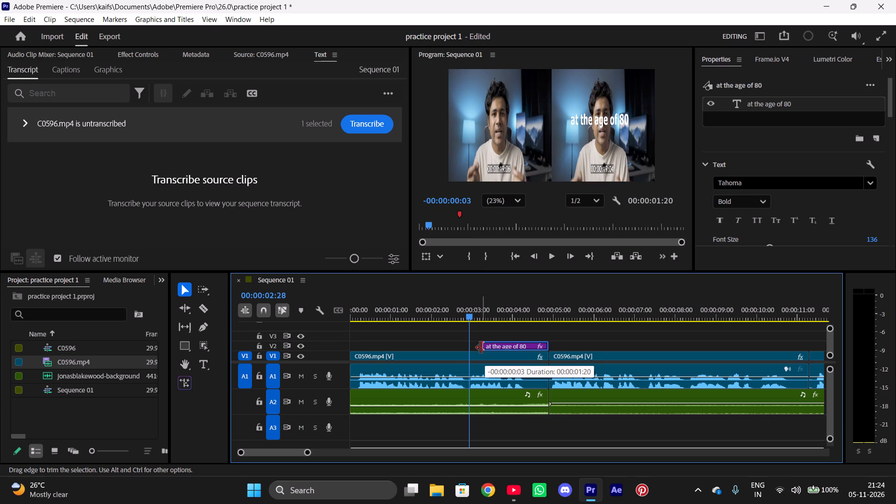
# Play the sequence from 00:00:02:28 into the title to check its adjusted start.
pyautogui.click(550, 258)
pyautogui.click(550, 258)
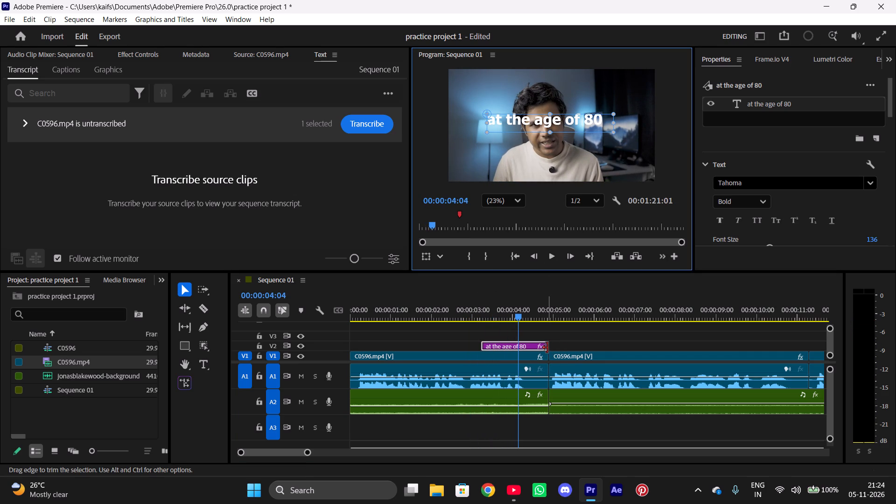
# Shorten the end of the "at the age of 80" title clip on V2 to just after 00:00:04:04.
pyautogui.moveTo(547, 348); pyautogui.dragTo(525, 349)
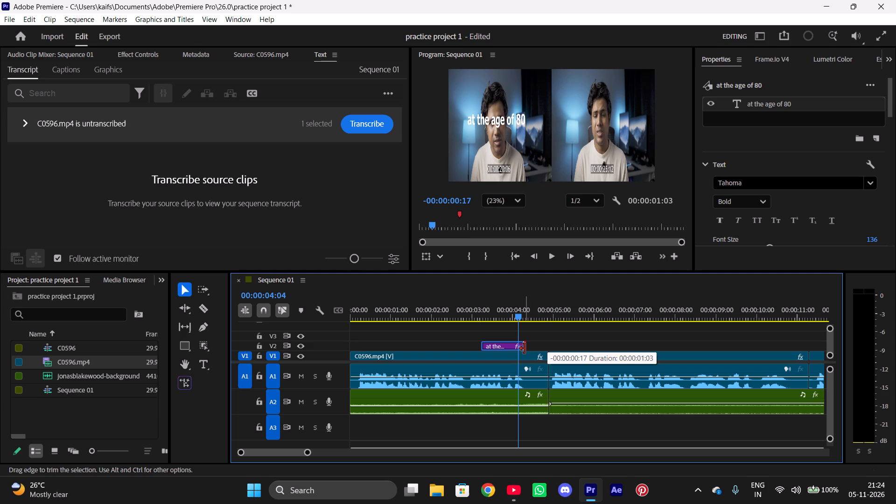
pyautogui.moveTo(525, 349); pyautogui.dragTo(522, 348)
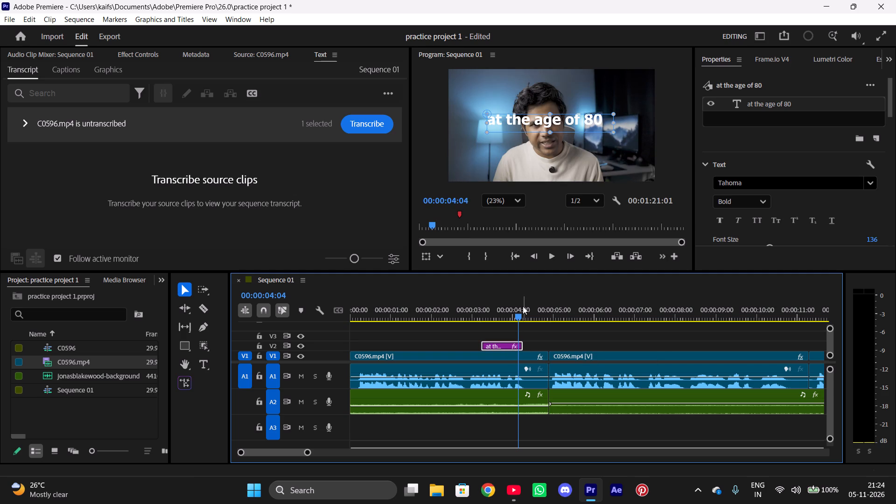
# Play the sequence from 00:00:02:24 through the title to check its new end against the speech.
pyautogui.moveTo(520, 315); pyautogui.dragTo(465, 328)
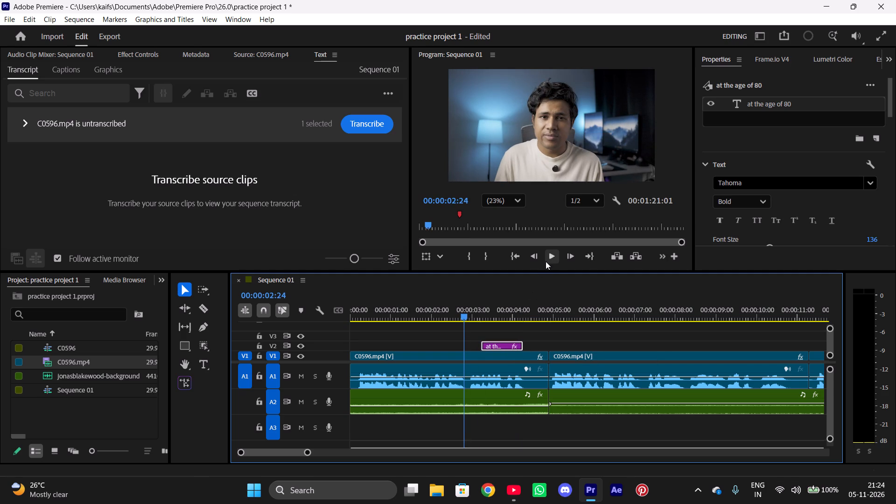
pyautogui.click(547, 259)
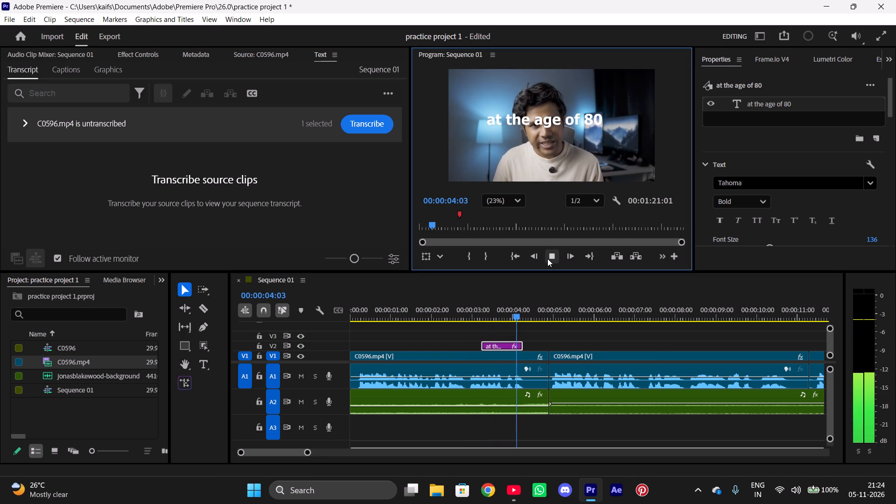
pyautogui.click(547, 259)
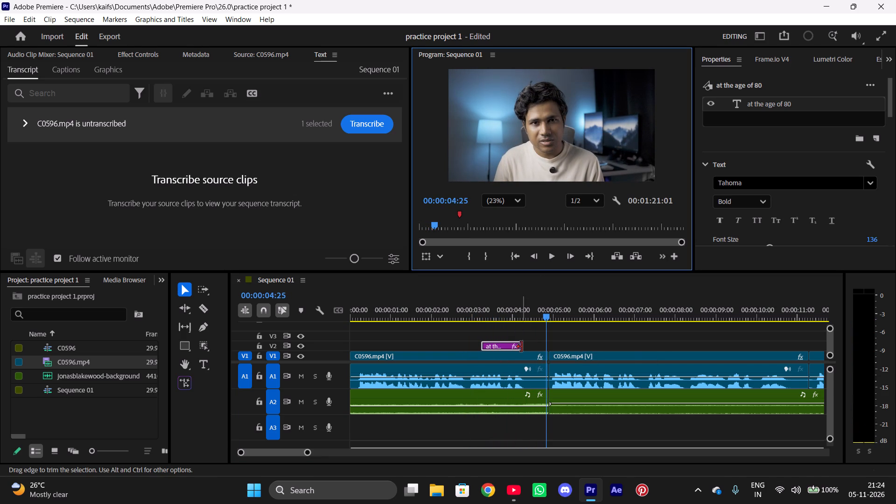
# Extend the end of the title clip on V2 slightly, to 00:00:04:13.
pyautogui.moveTo(522, 346); pyautogui.dragTo(528, 346)
# Play back and forth over the title to check its timing against the speech, and park the playhead at 00:00:03:05.
pyautogui.moveTo(547, 322); pyautogui.dragTo(518, 319)
pyautogui.write('jjk')
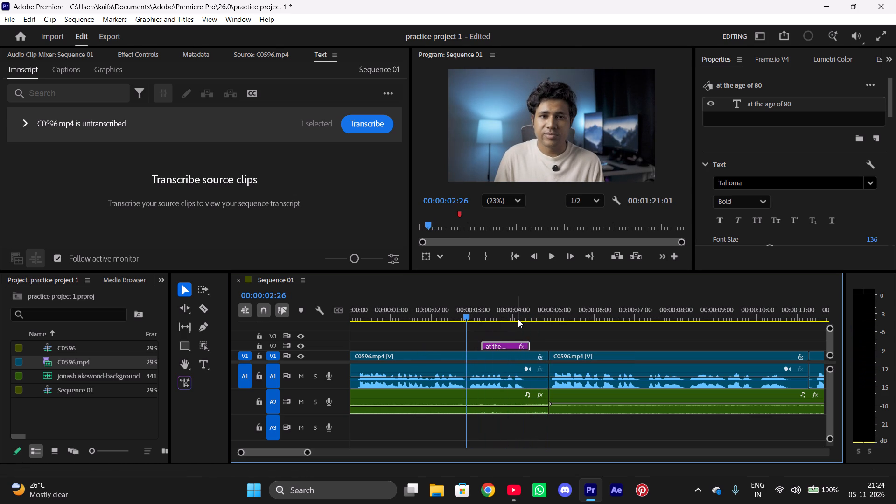
pyautogui.write('kl')
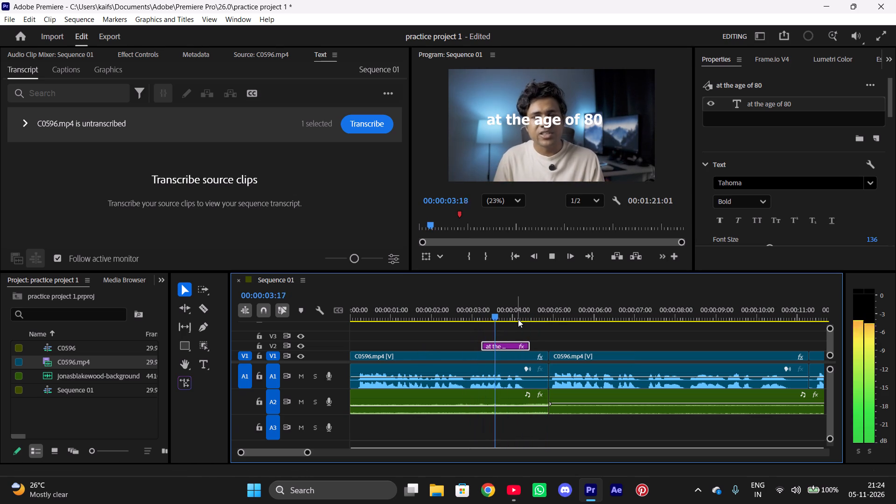
pyautogui.write('kj')
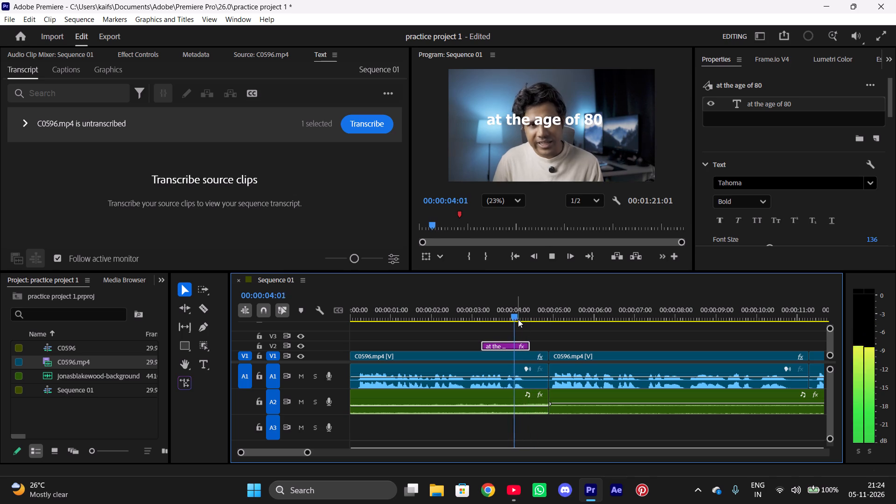
pyautogui.write('klk')
pyautogui.press('k')
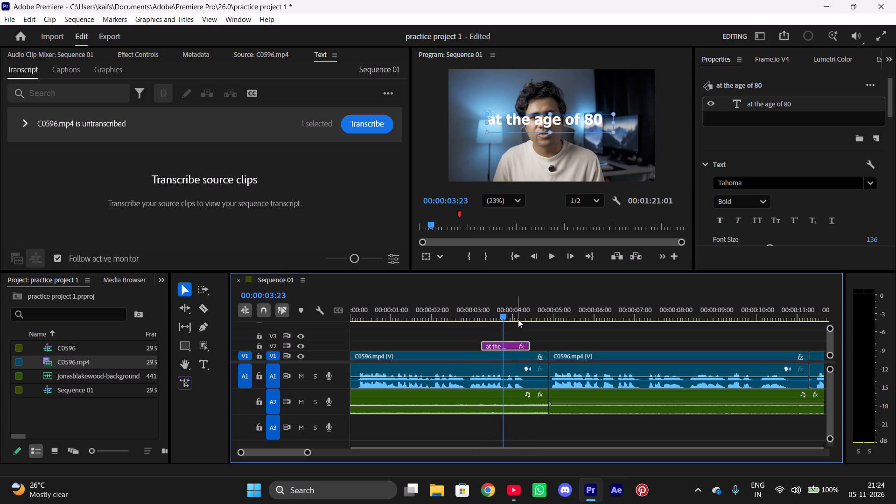
pyautogui.press('l')
pyautogui.press('k')
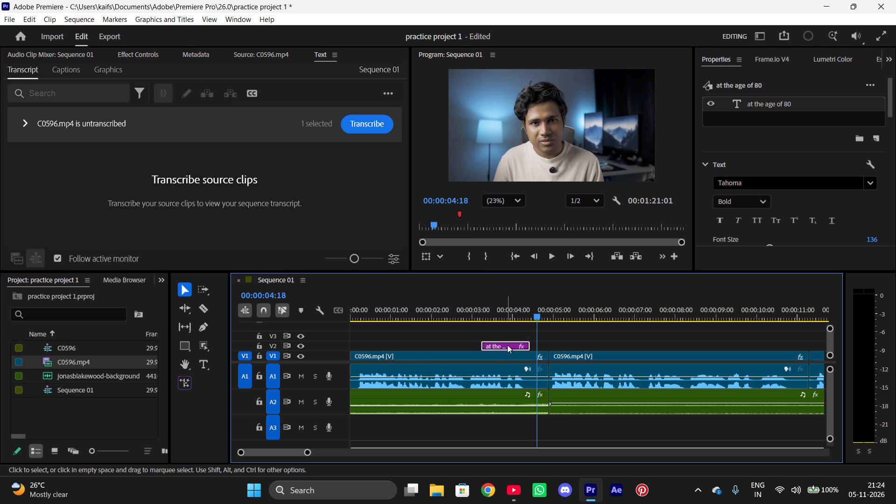
pyautogui.moveTo(440, 313); pyautogui.dragTo(480, 319)
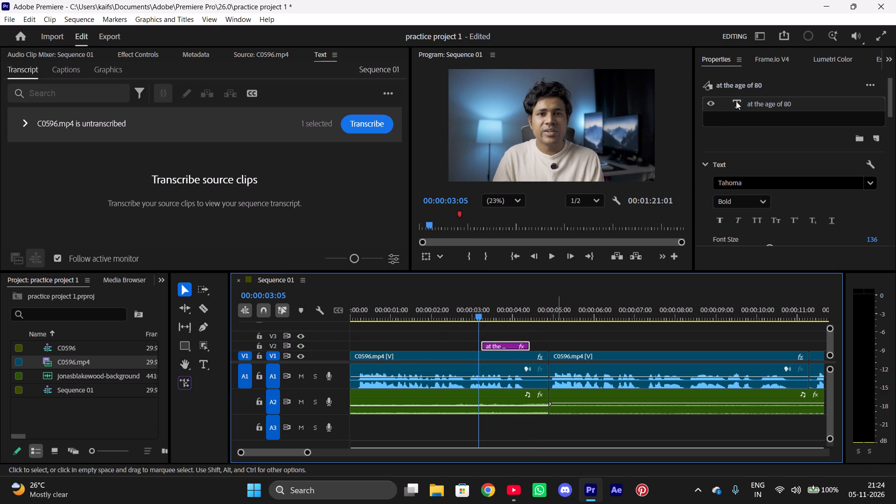
# Replace the text of the "at the age of 80" title on V2 with "Even".
pyautogui.click(794, 104)
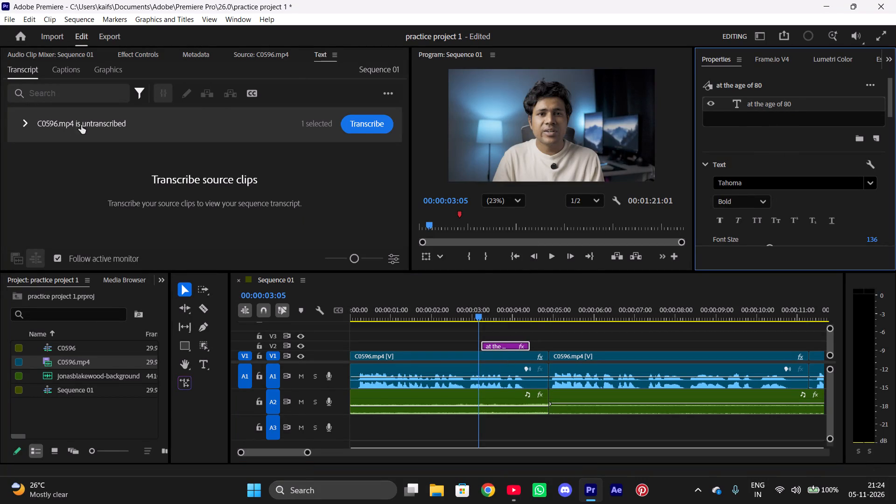
pyautogui.click(72, 70)
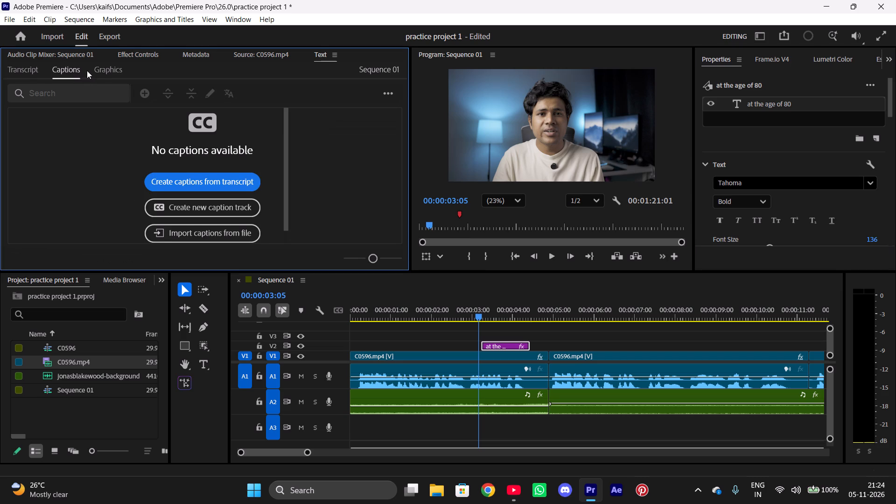
pyautogui.click(95, 73)
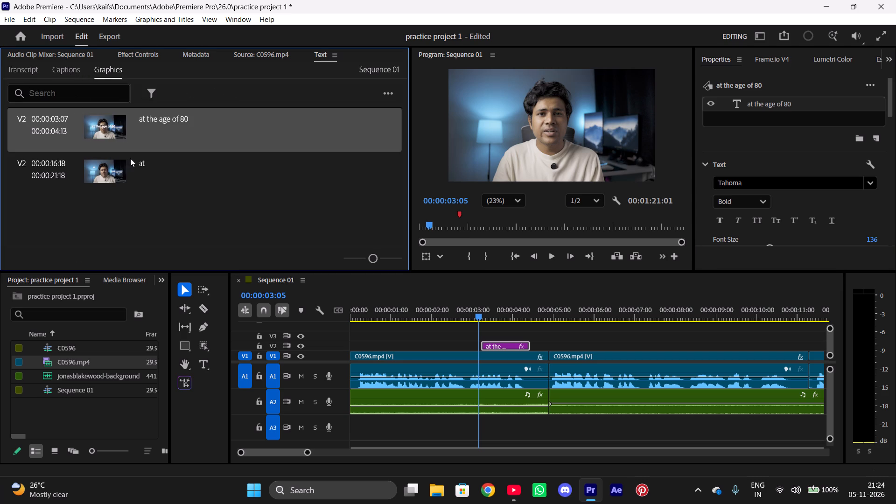
pyautogui.click(184, 117)
pyautogui.doubleClick(184, 117)
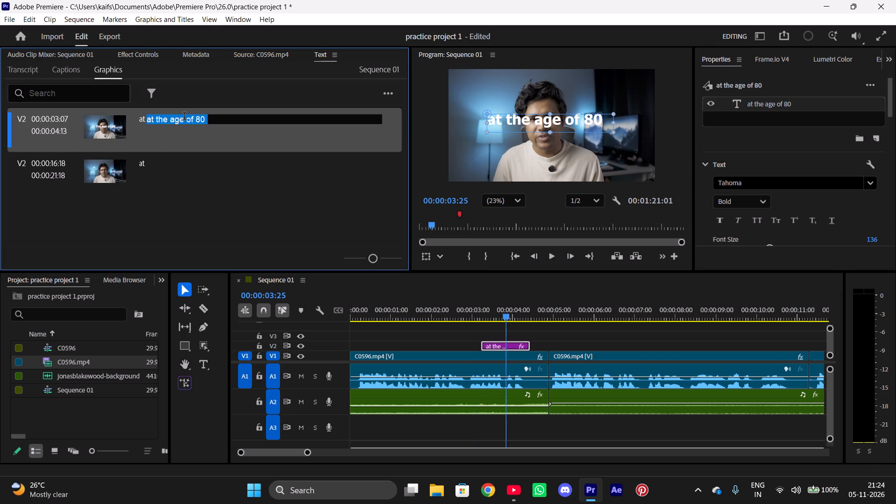
pyautogui.click(210, 121)
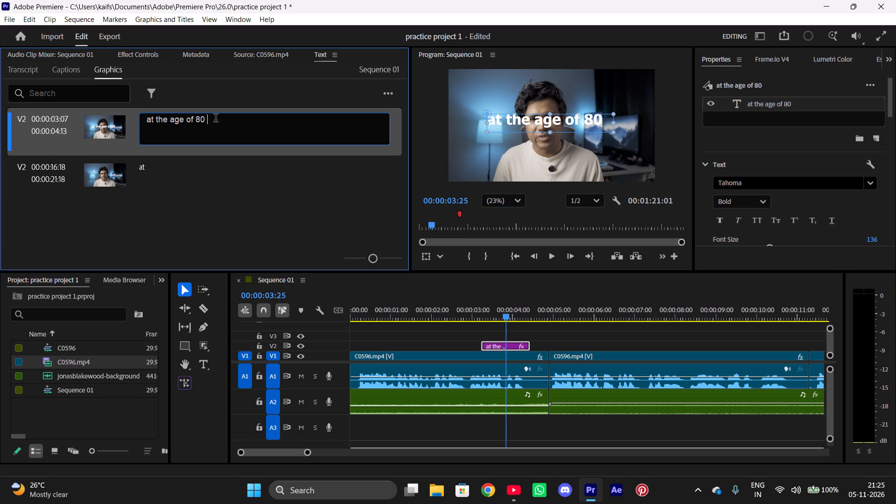
pyautogui.press('BackSpace')
pyautogui.press('BackSpace')
pyautogui.press('BackSpace')
pyautogui.press('BackSpace')
pyautogui.press('BackSpace')
pyautogui.press('BackSpace')
pyautogui.press('BackSpace')
pyautogui.press('BackSpace')
pyautogui.press('BackSpace')
pyautogui.press('BackSpace')
pyautogui.press('BackSpace')
pyautogui.press('BackSpace')
pyautogui.press('BackSpace')
pyautogui.press('BackSpace')
pyautogui.press('BackSpace')
pyautogui.press('BackSpace')
pyautogui.press('BackSpace')
pyautogui.press('BackSpace')
pyautogui.press('BackSpace')
pyautogui.press('BackSpace')
pyautogui.press('BackSpace')
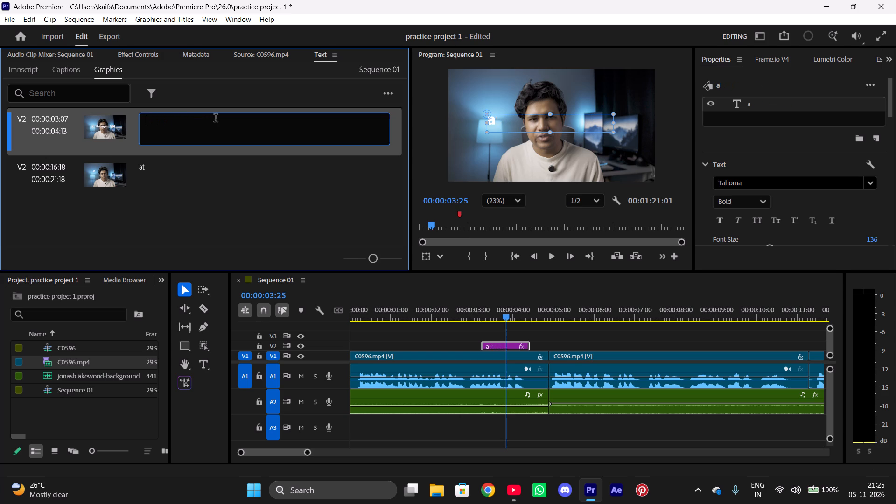
pyautogui.write('Even')
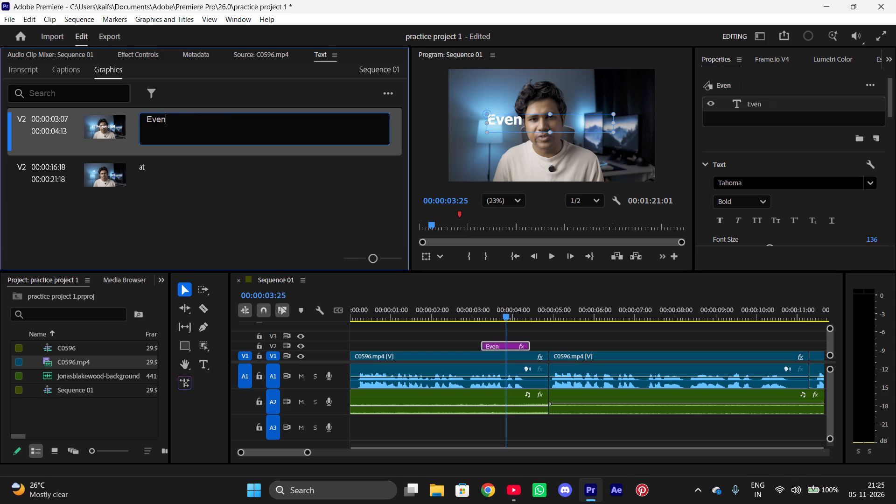
# Find the leftover "at" title clip on V2 that starts at 00:00:16:18 and delete it.
pyautogui.click(205, 183)
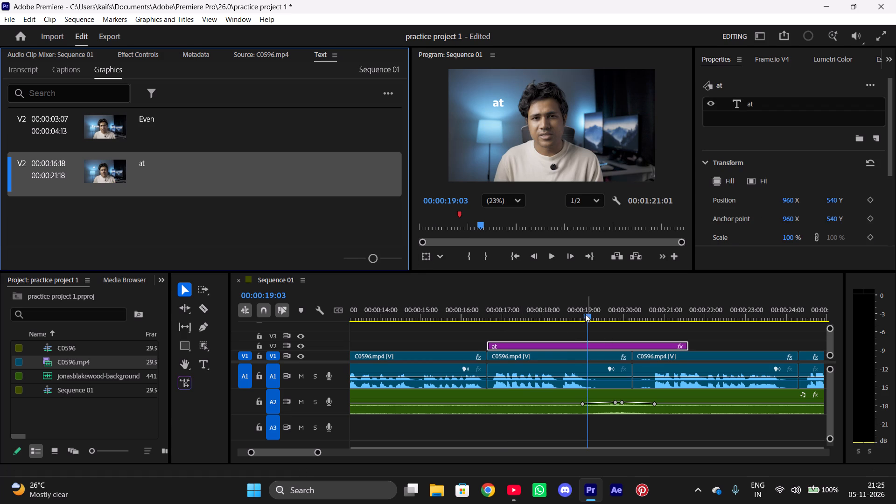
pyautogui.moveTo(588, 315); pyautogui.dragTo(486, 322)
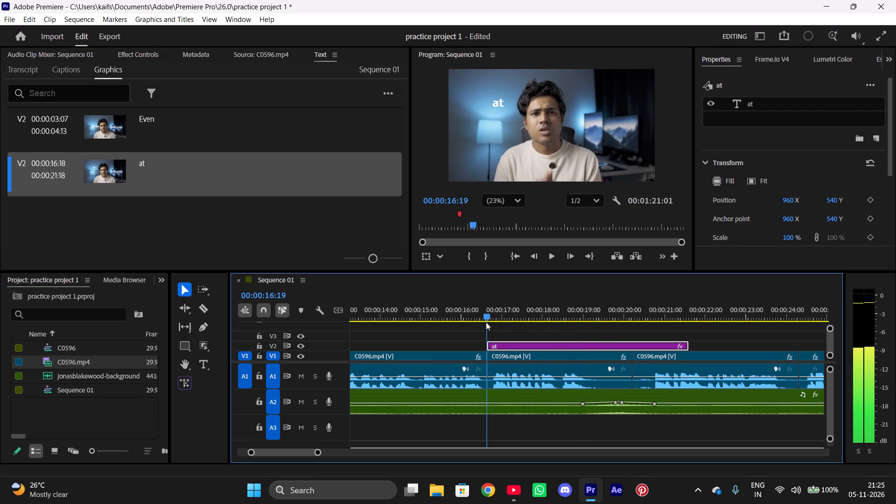
pyautogui.moveTo(486, 322); pyautogui.dragTo(356, 310)
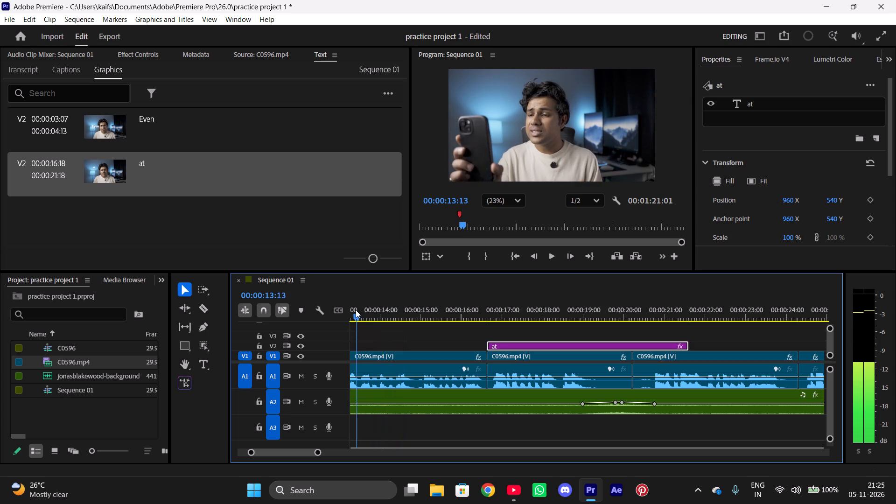
pyautogui.moveTo(356, 310); pyautogui.dragTo(657, 252)
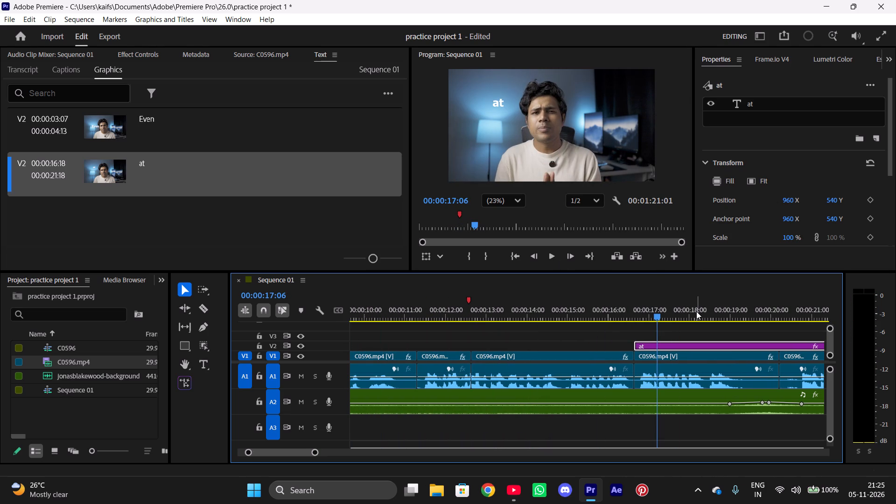
pyautogui.press('Delete')
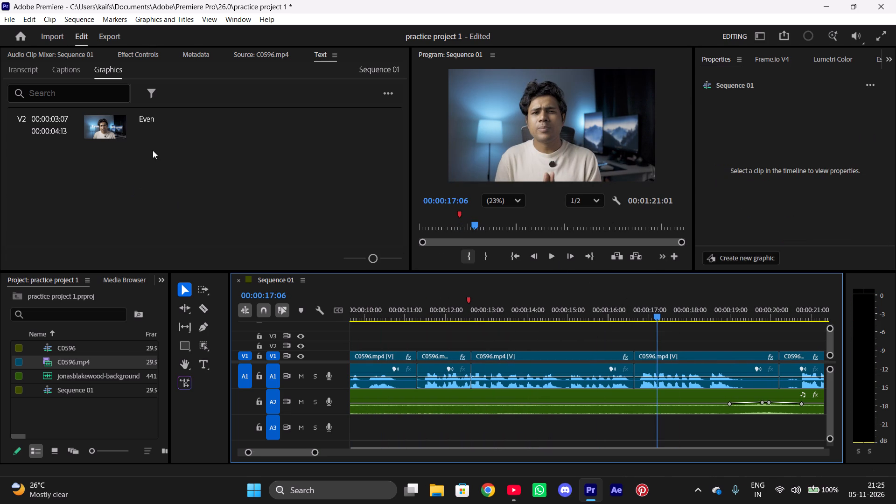
# Go back to the "Even" title and enlarge the graphics list's display text to its maximum size.
pyautogui.click(162, 133)
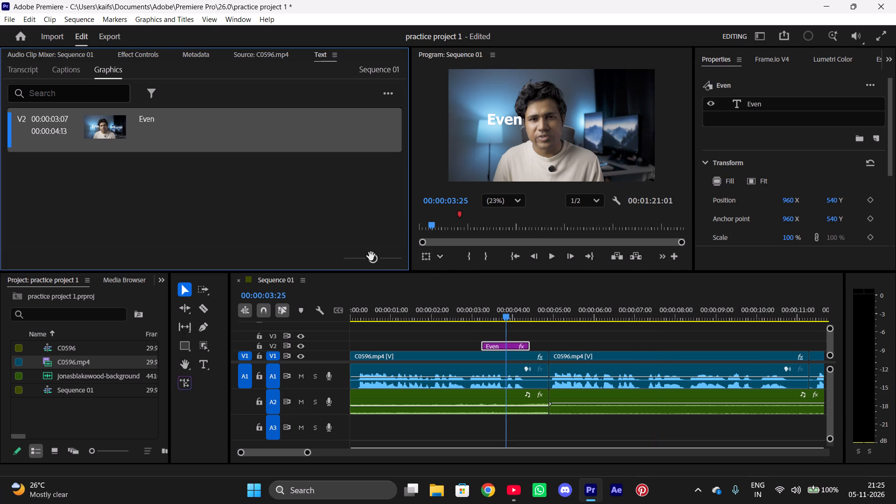
pyautogui.moveTo(374, 260); pyautogui.dragTo(361, 262)
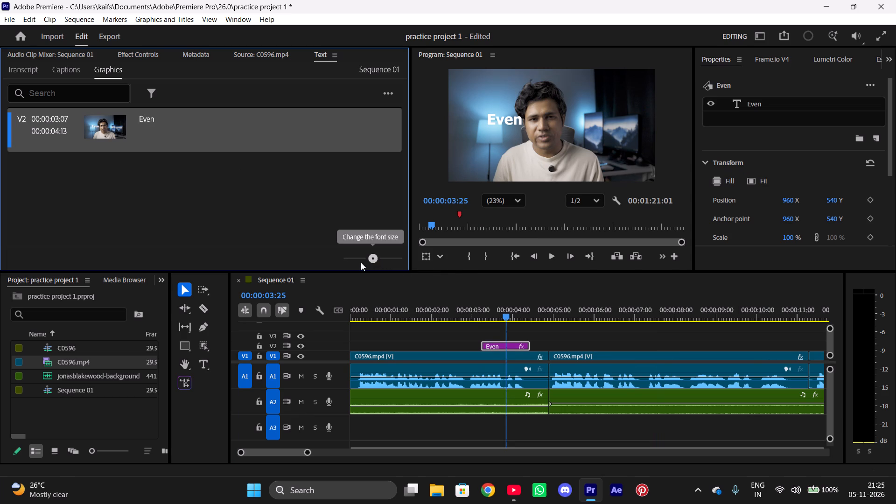
pyautogui.moveTo(361, 262); pyautogui.dragTo(399, 264)
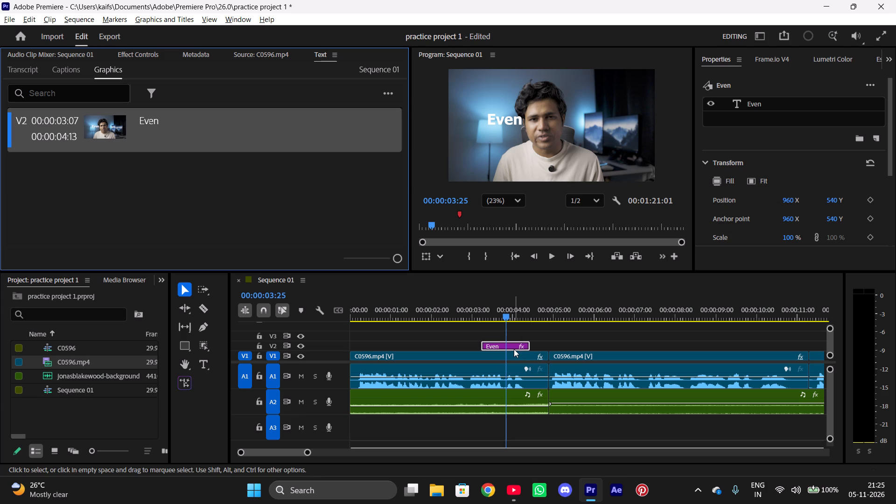
# Duplicate the "Even" title clip straight upward onto V3 and again onto V4, keeping the same start time.
pyautogui.keyDown('alt'); pyautogui.moveTo(514, 346); pyautogui.dragTo(516, 334); pyautogui.keyUp('alt')
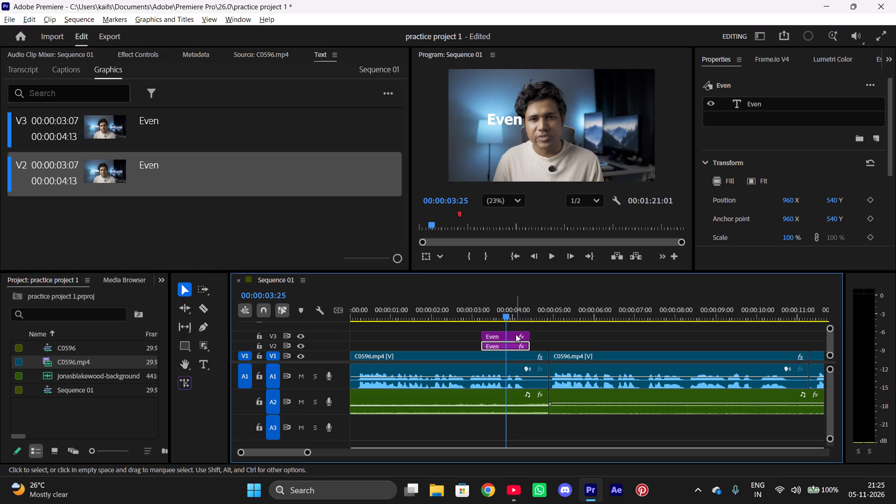
pyautogui.keyDown('alt'); pyautogui.moveTo(511, 334); pyautogui.dragTo(524, 321); pyautogui.keyUp('alt')
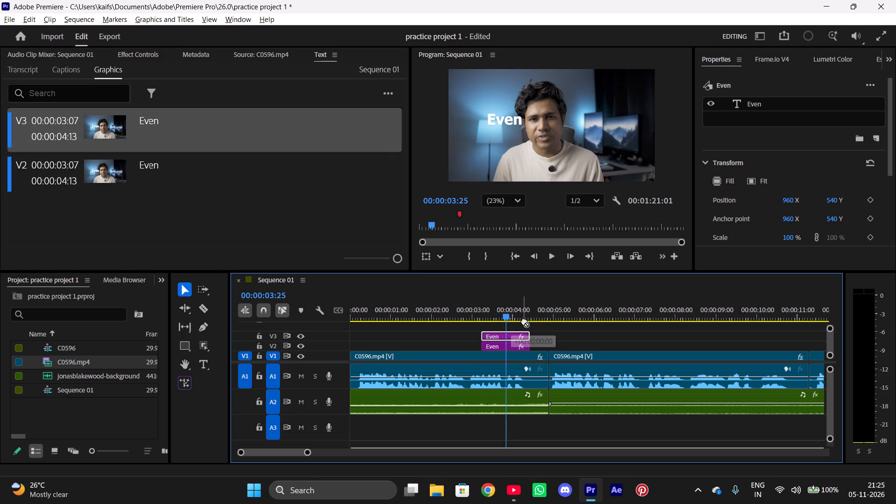
pyautogui.keyDown('alt'); pyautogui.moveTo(524, 321); pyautogui.dragTo(515, 329); pyautogui.keyUp('alt')
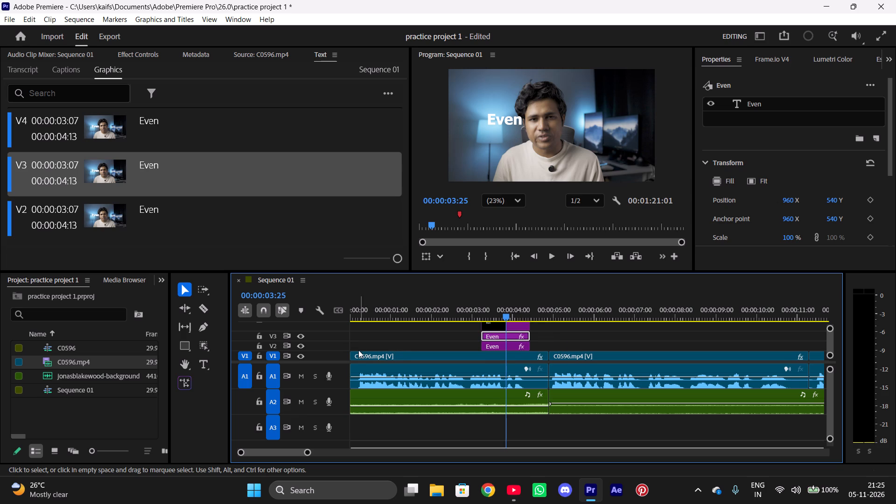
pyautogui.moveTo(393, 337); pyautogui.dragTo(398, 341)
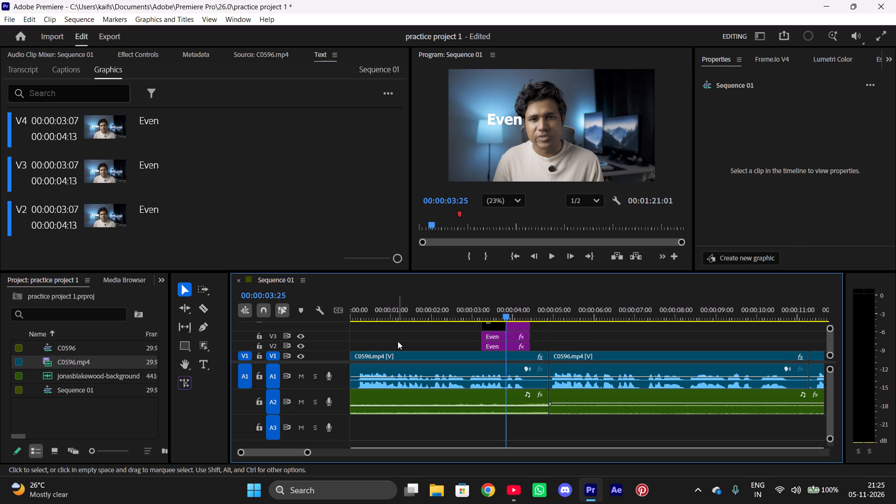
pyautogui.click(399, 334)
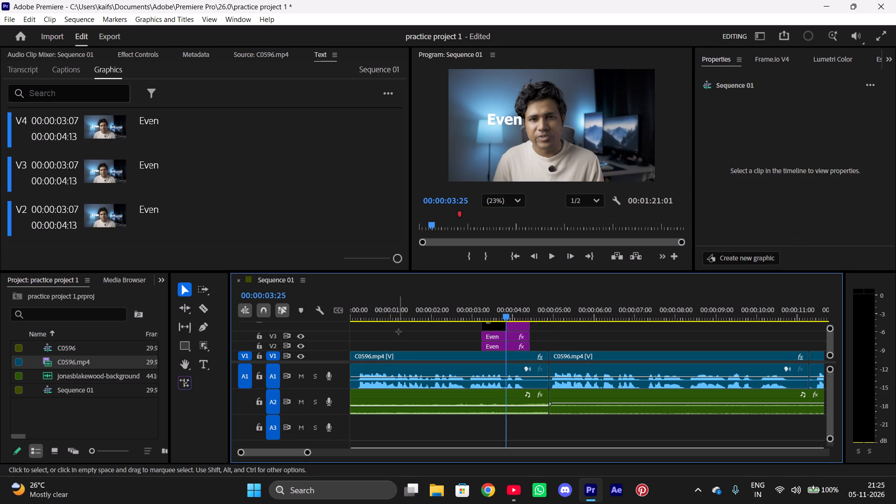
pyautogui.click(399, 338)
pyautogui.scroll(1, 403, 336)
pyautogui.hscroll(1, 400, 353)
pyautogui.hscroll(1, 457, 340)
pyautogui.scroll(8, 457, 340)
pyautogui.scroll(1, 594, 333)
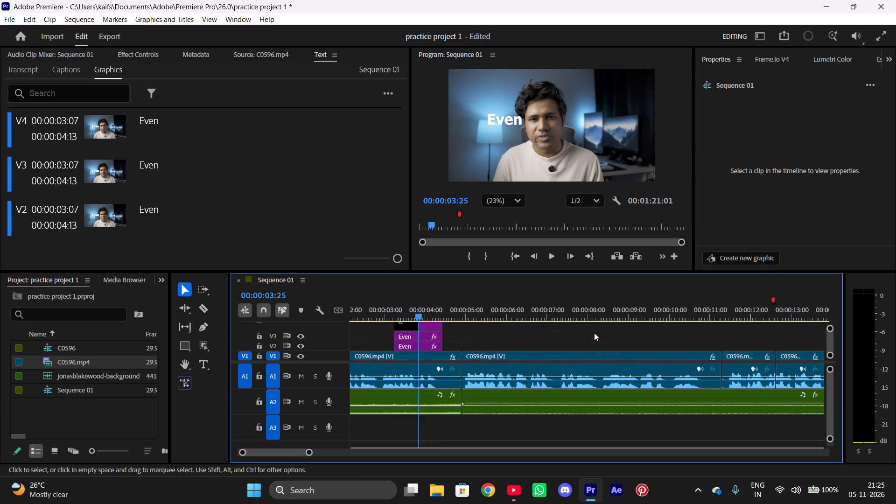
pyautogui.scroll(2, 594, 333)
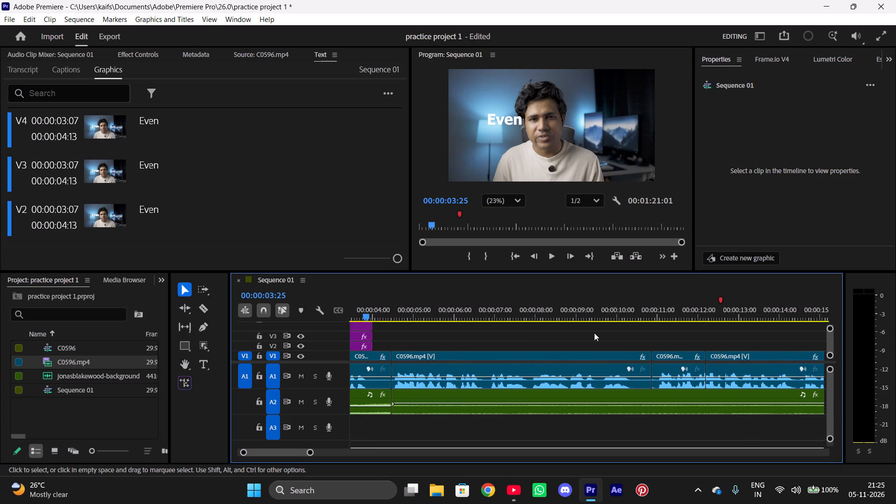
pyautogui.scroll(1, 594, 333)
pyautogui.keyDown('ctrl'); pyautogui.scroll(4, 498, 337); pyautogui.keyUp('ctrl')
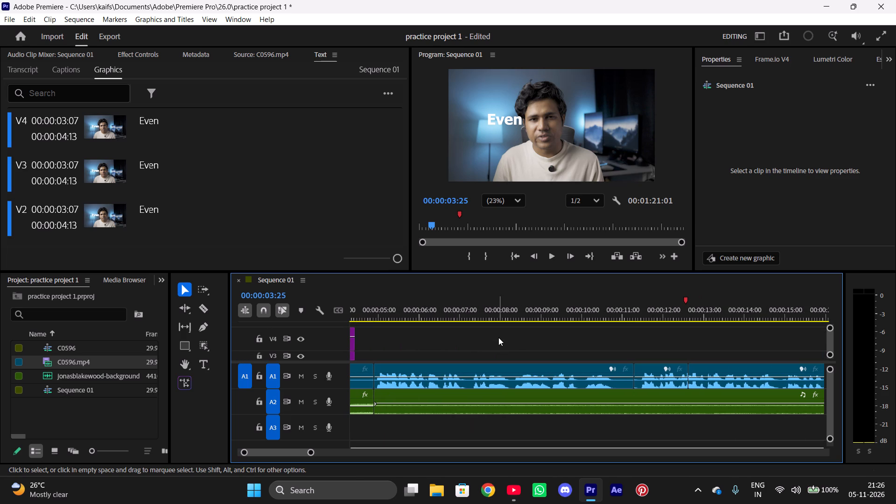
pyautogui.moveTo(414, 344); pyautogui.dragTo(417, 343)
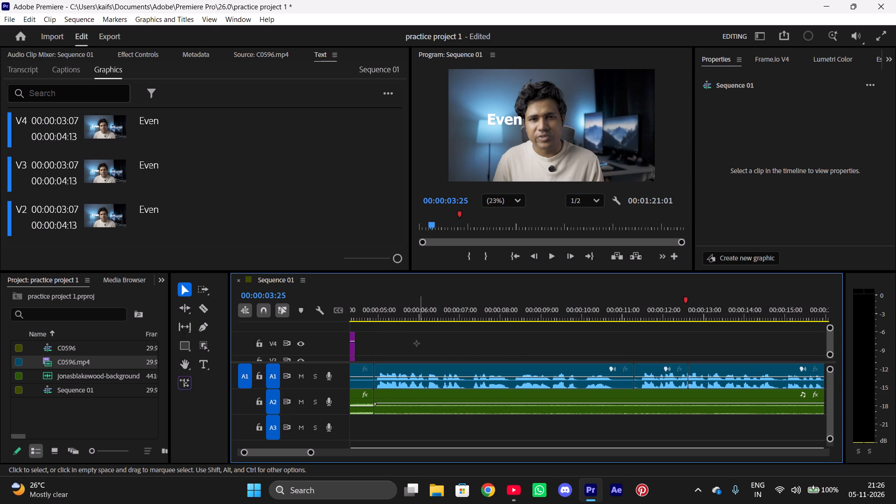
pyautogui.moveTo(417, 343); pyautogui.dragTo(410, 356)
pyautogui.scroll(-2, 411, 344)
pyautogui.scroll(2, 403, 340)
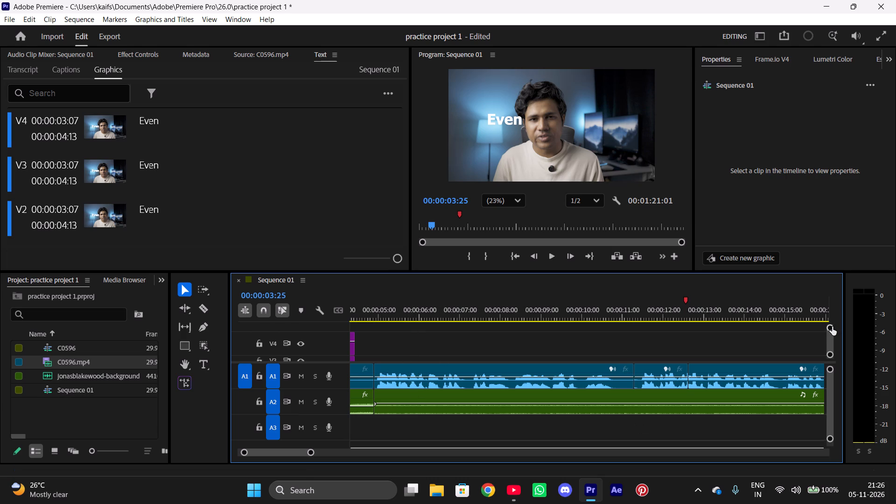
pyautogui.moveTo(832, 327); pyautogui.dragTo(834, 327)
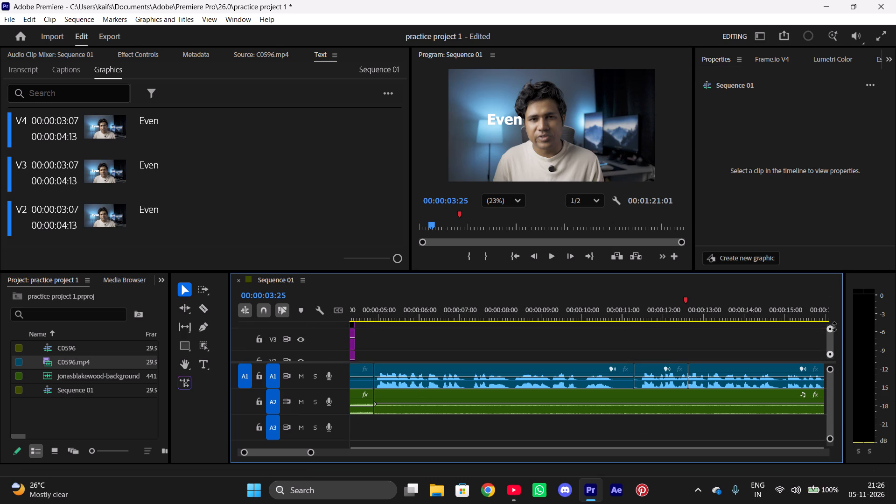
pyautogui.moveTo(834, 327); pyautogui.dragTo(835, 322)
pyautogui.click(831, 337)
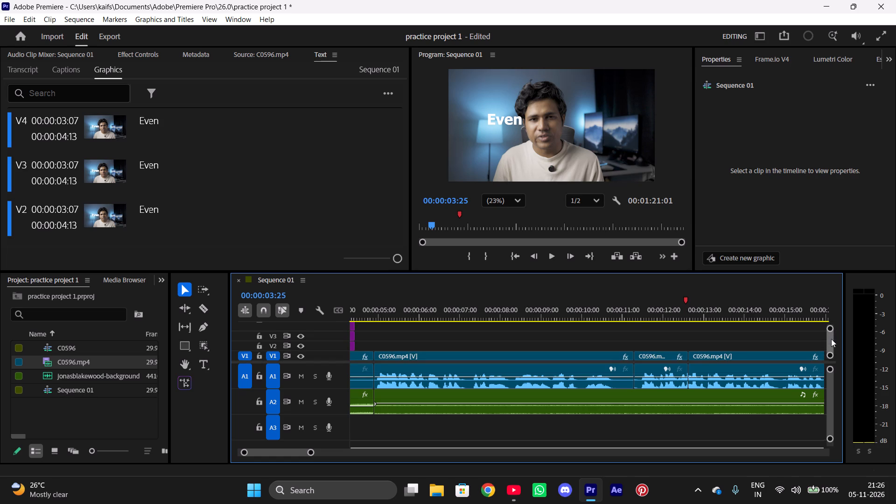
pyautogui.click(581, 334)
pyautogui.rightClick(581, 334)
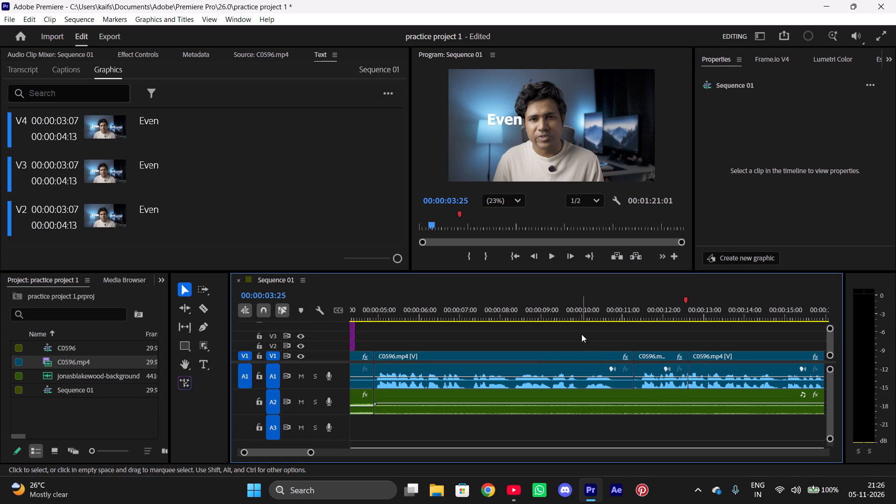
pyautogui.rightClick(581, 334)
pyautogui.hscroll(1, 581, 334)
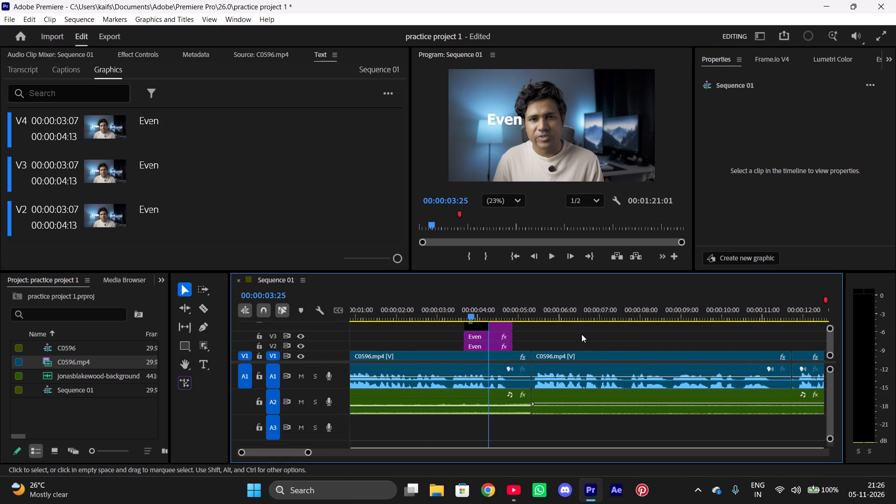
# Shrink the audio tracks to their minimum height and enlarge the timeline's video area to fit tracks V1 through V4.
pyautogui.moveTo(832, 339); pyautogui.dragTo(828, 322)
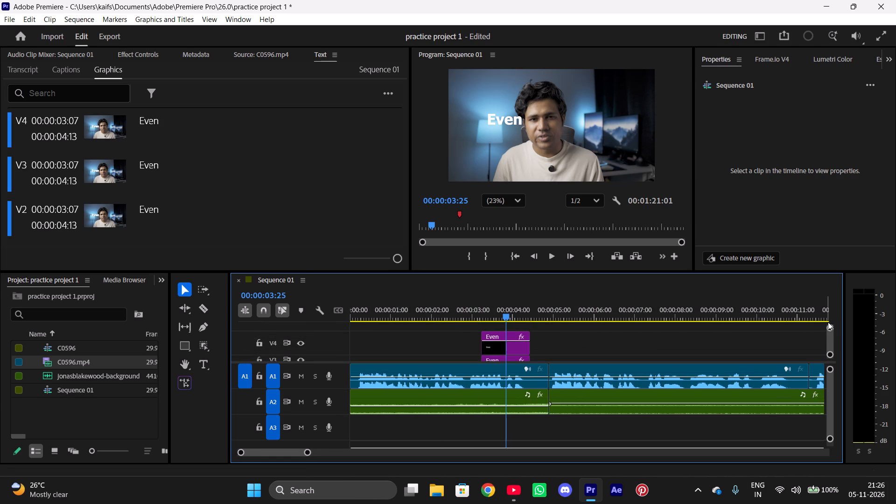
pyautogui.moveTo(828, 322); pyautogui.dragTo(829, 351)
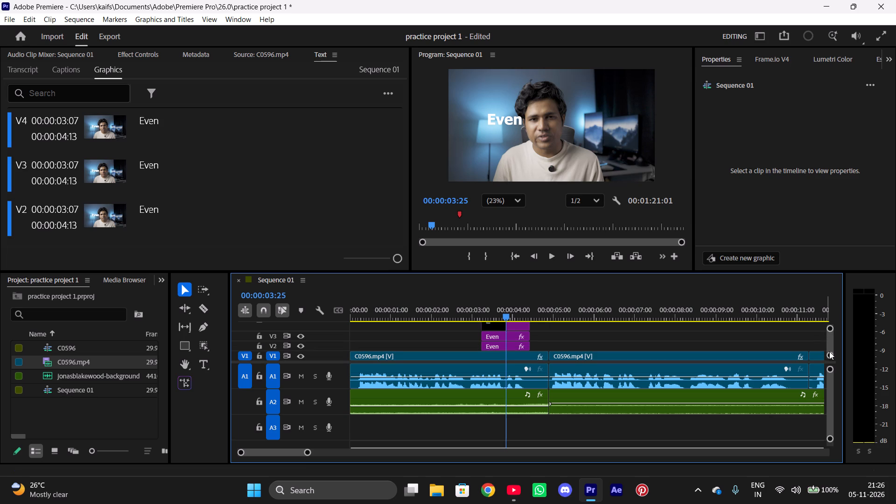
pyautogui.moveTo(829, 351); pyautogui.dragTo(826, 340)
pyautogui.moveTo(826, 340); pyautogui.dragTo(827, 336)
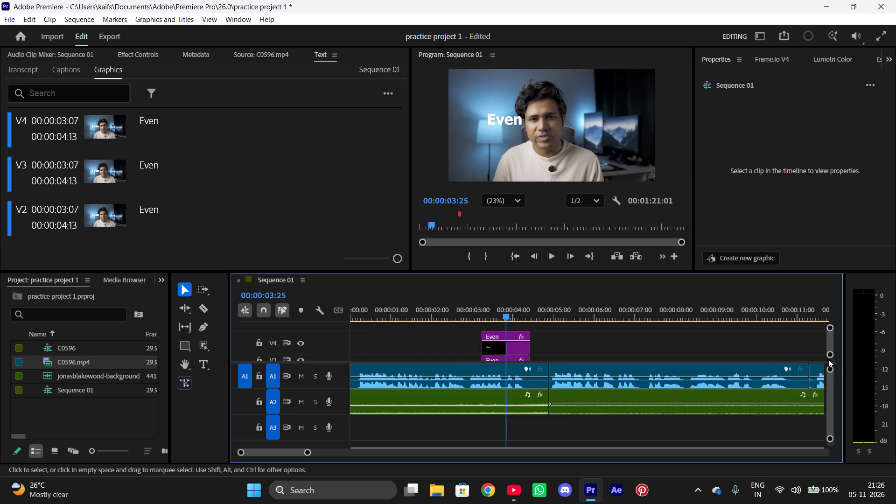
pyautogui.moveTo(830, 361); pyautogui.dragTo(827, 417)
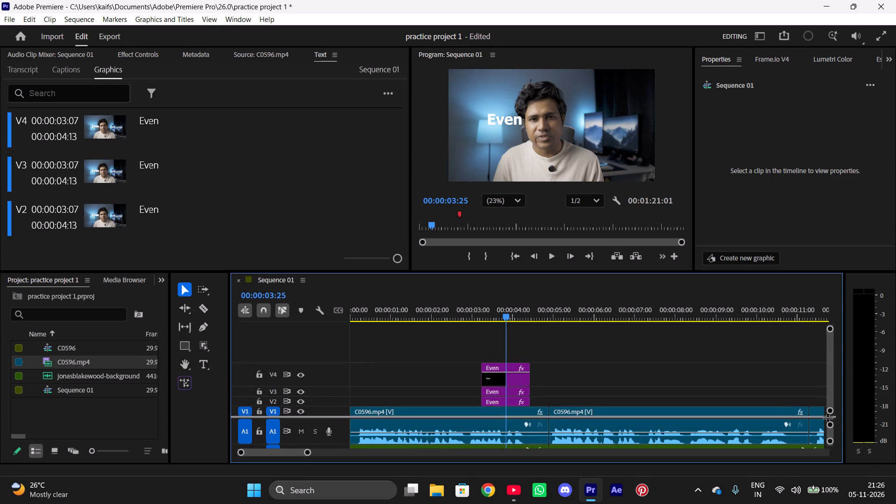
pyautogui.moveTo(827, 417); pyautogui.dragTo(839, 399)
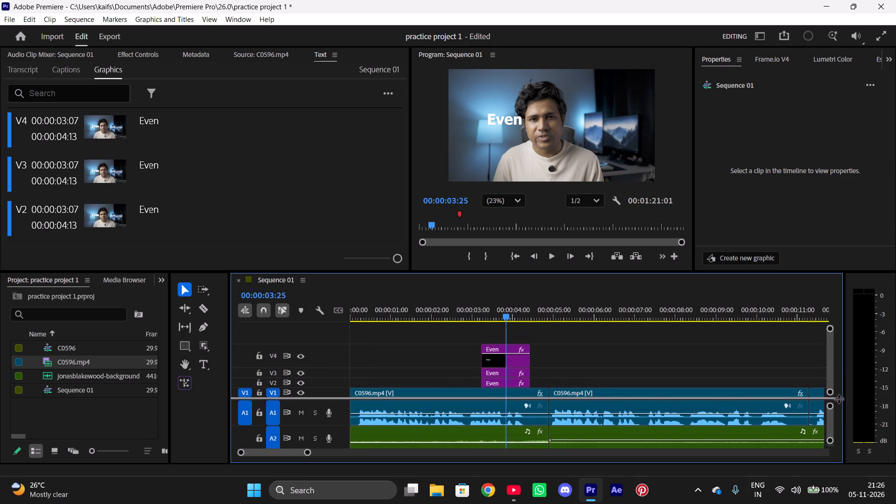
pyautogui.moveTo(839, 399); pyautogui.dragTo(841, 378)
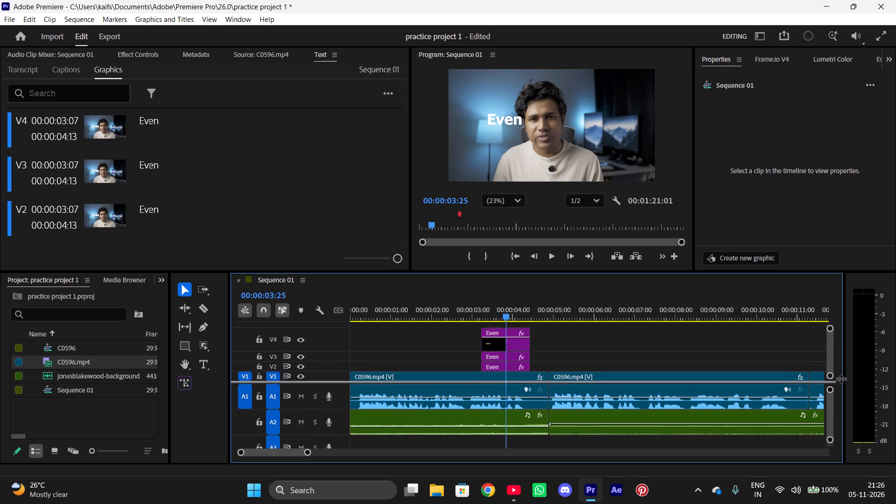
pyautogui.moveTo(841, 378); pyautogui.dragTo(842, 378)
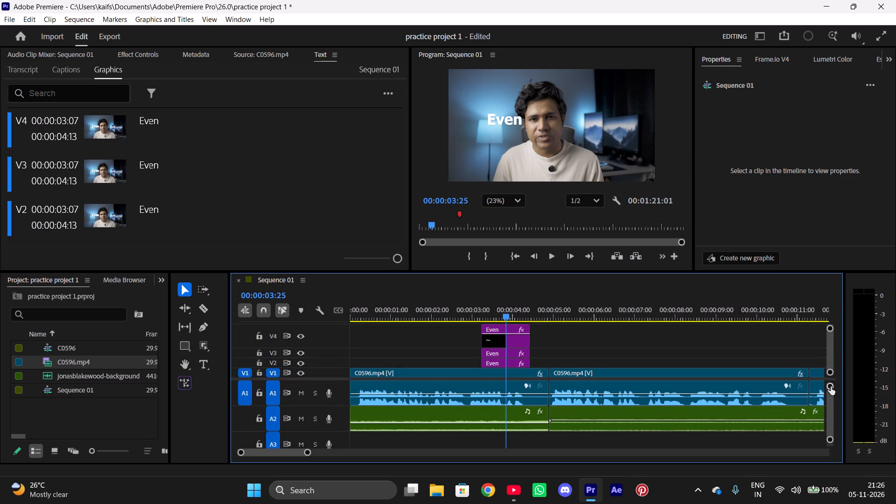
pyautogui.moveTo(831, 386); pyautogui.dragTo(831, 372)
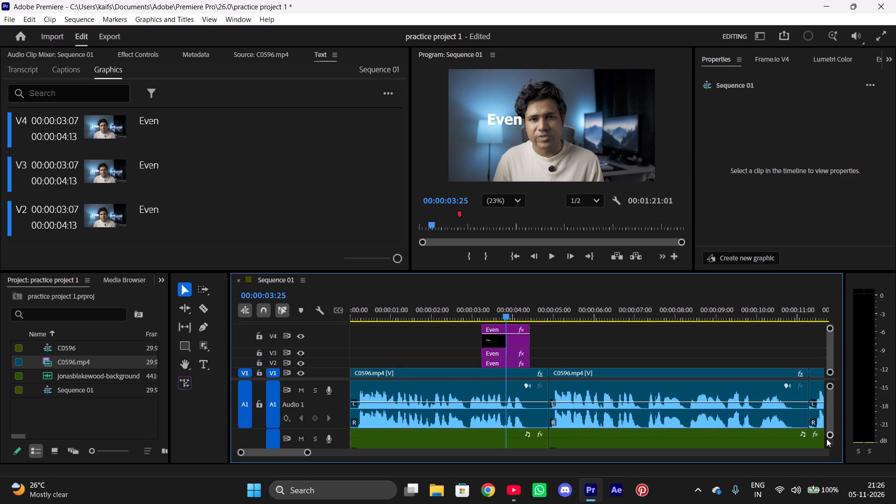
pyautogui.moveTo(830, 434); pyautogui.dragTo(833, 459)
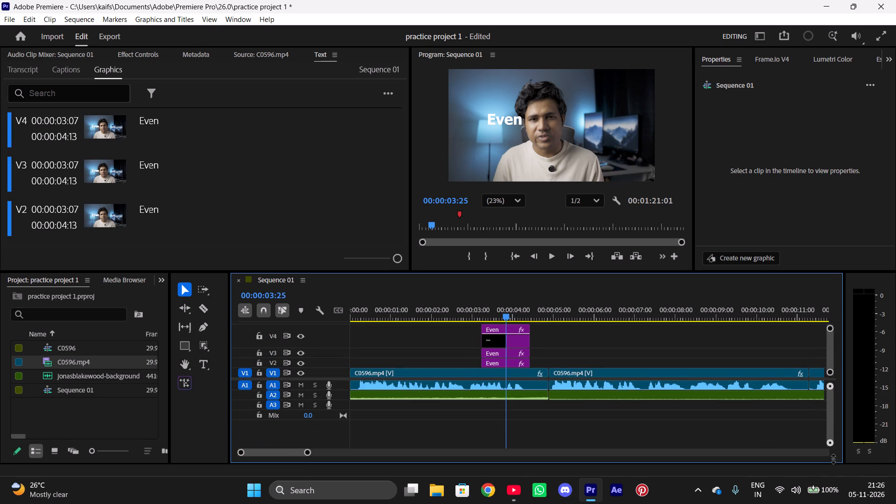
pyautogui.moveTo(833, 459); pyautogui.dragTo(834, 470)
pyautogui.moveTo(833, 379); pyautogui.dragTo(837, 420)
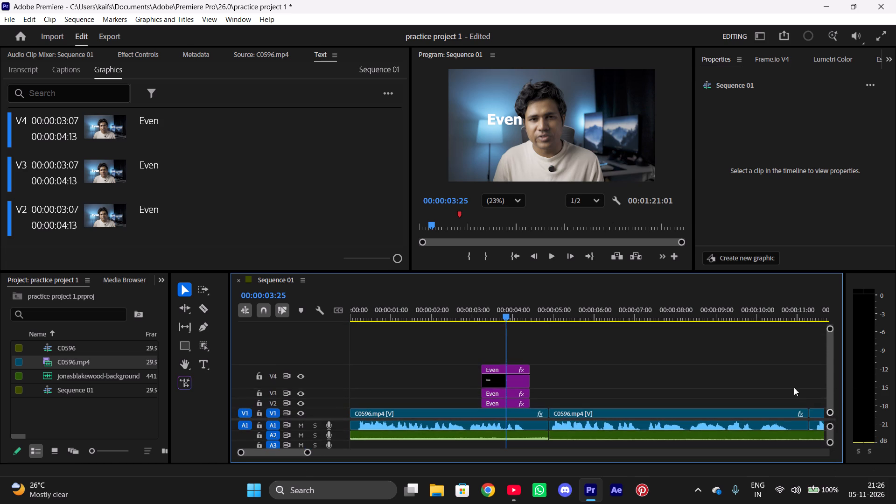
# Play the speech from 00:00:02:12 through the titles, and replace the V3 title's text with "at the".
pyautogui.moveTo(507, 317); pyautogui.dragTo(475, 322)
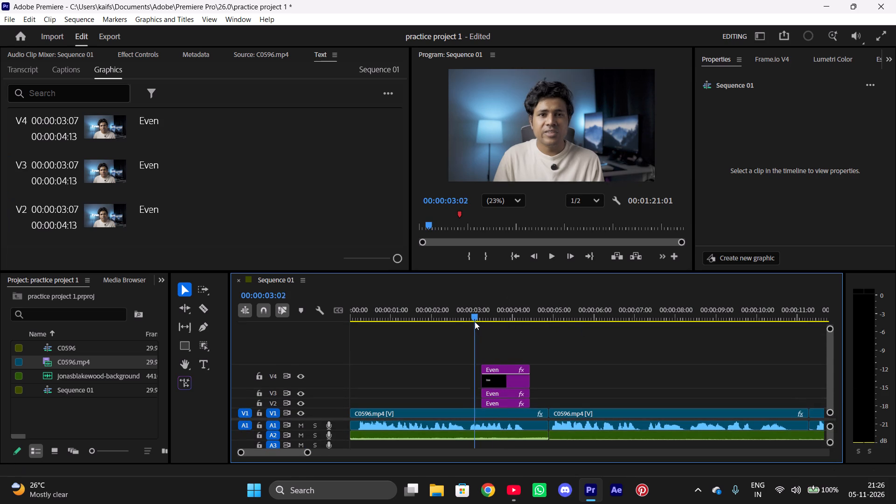
pyautogui.moveTo(475, 322); pyautogui.dragTo(448, 322)
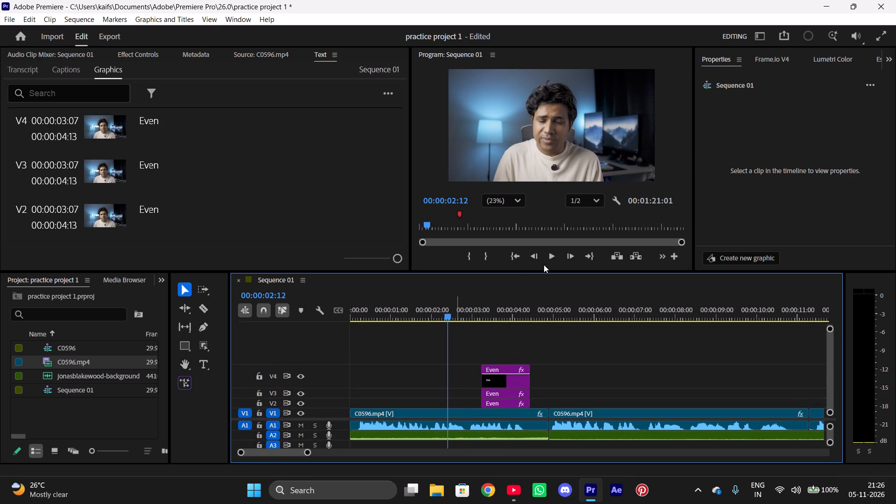
pyautogui.click(555, 258)
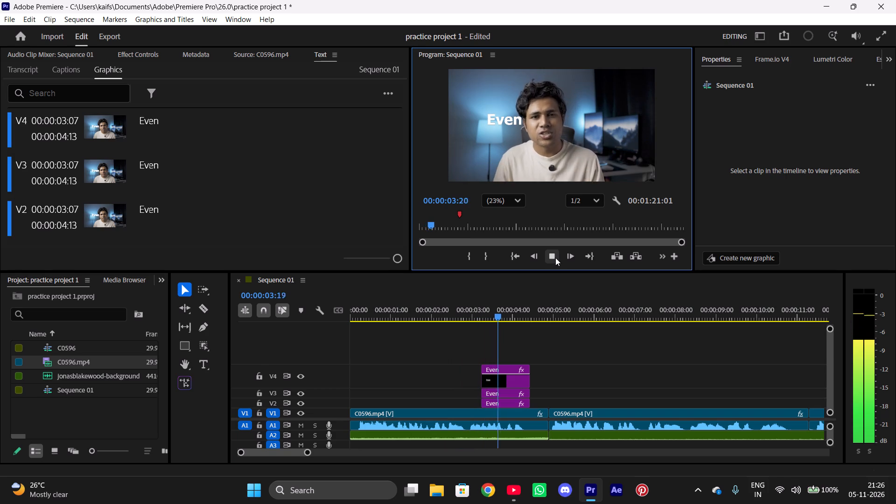
pyautogui.click(555, 258)
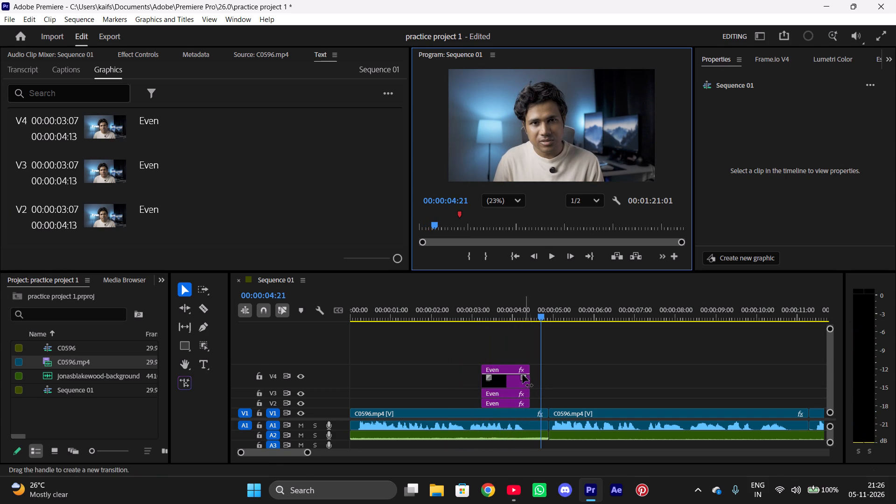
pyautogui.click(501, 391)
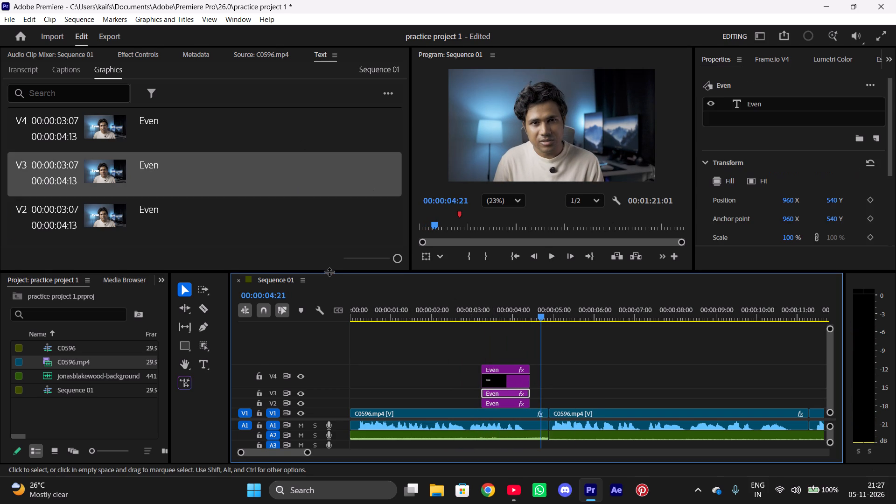
pyautogui.click(275, 182)
pyautogui.click(156, 163)
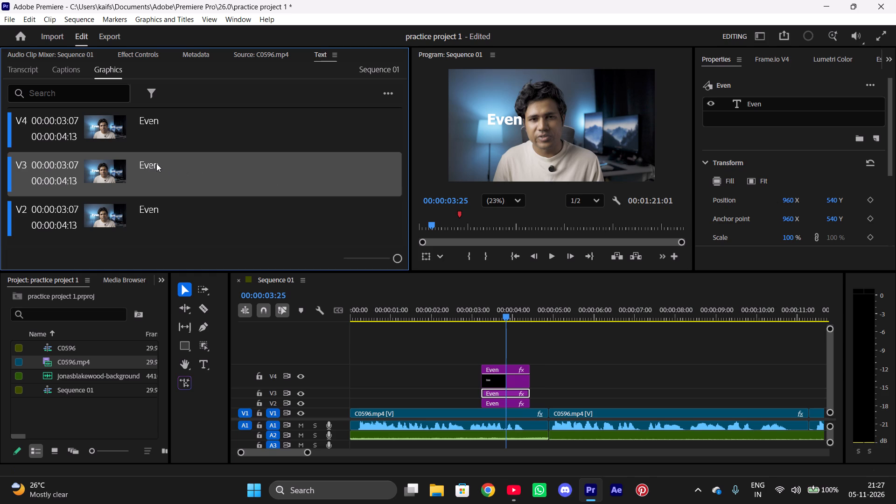
pyautogui.doubleClick(156, 163)
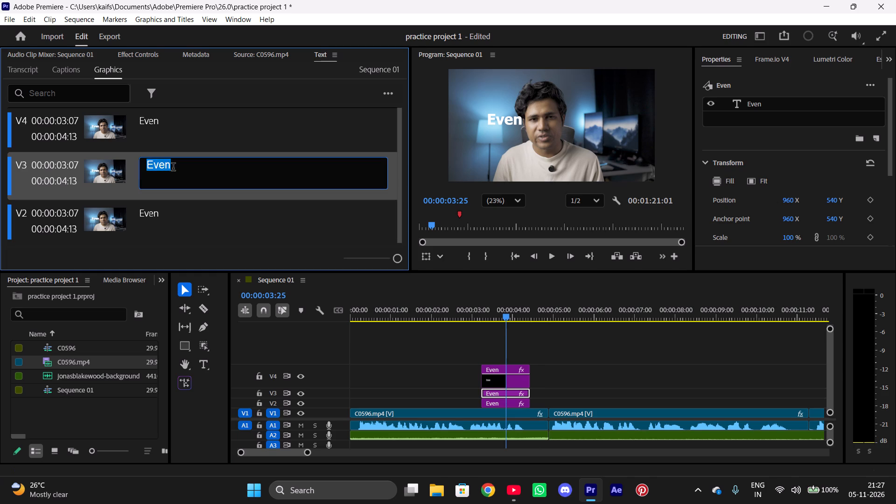
pyautogui.write('at')
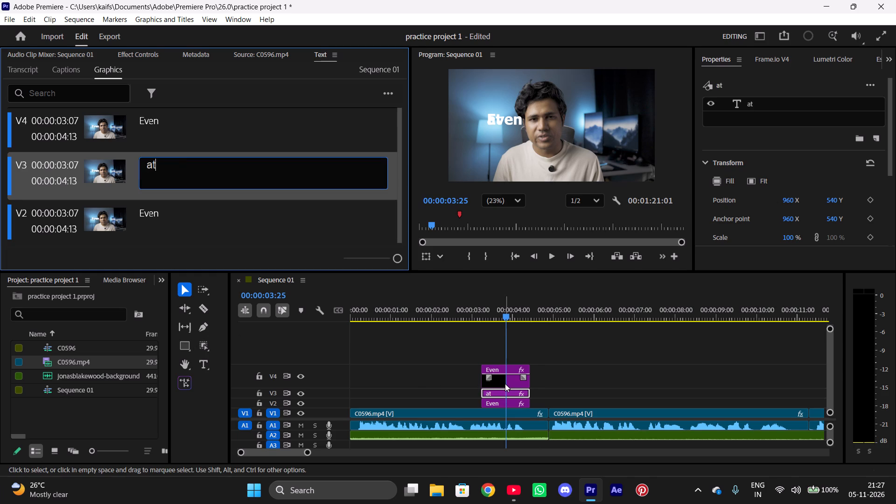
pyautogui.press('space')
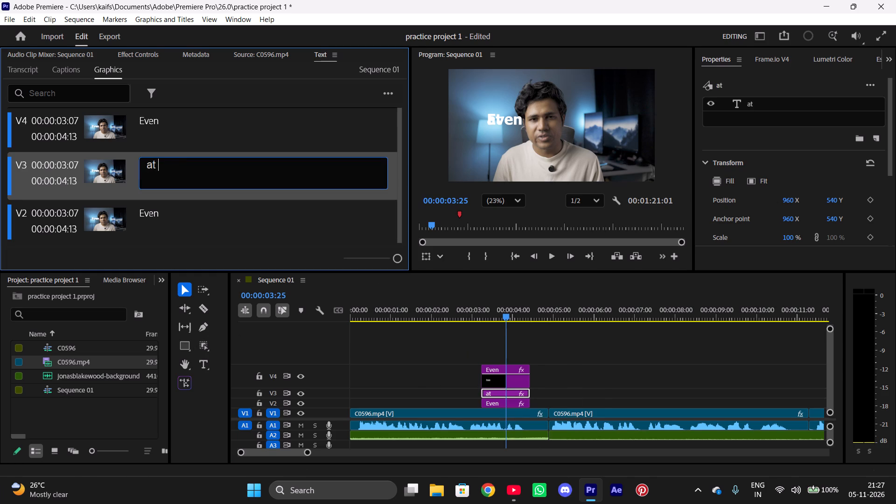
pyautogui.write('the')
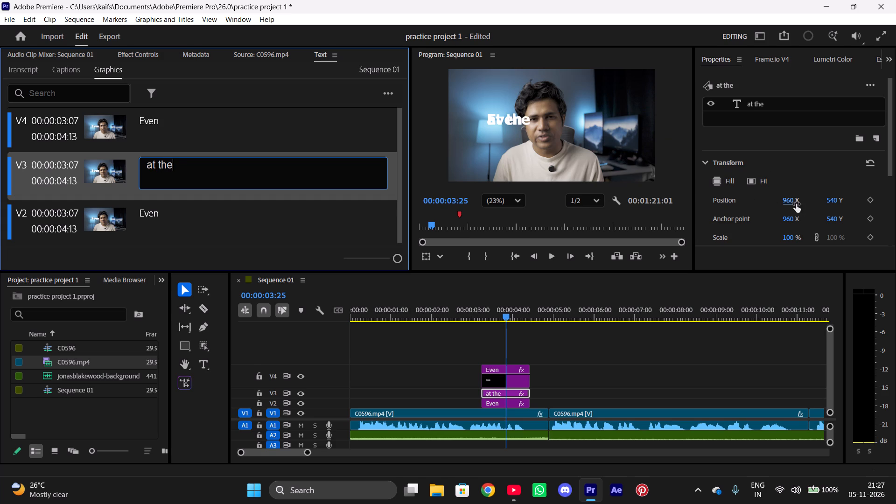
# Shift the V3 "at the" title horizontally to X position 1714, clear of the word "Even" and beyond the speaker's head.
pyautogui.moveTo(793, 202); pyautogui.dragTo(895, 204)
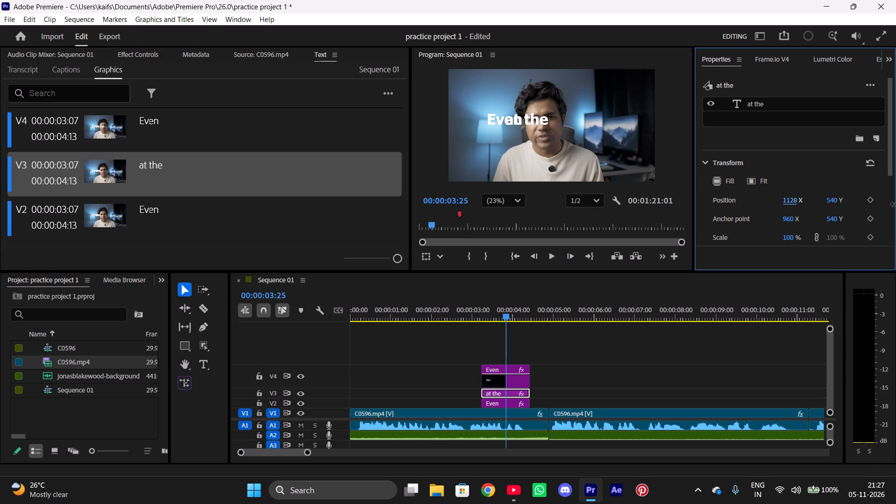
pyautogui.moveTo(895, 204); pyautogui.dragTo(895, 187)
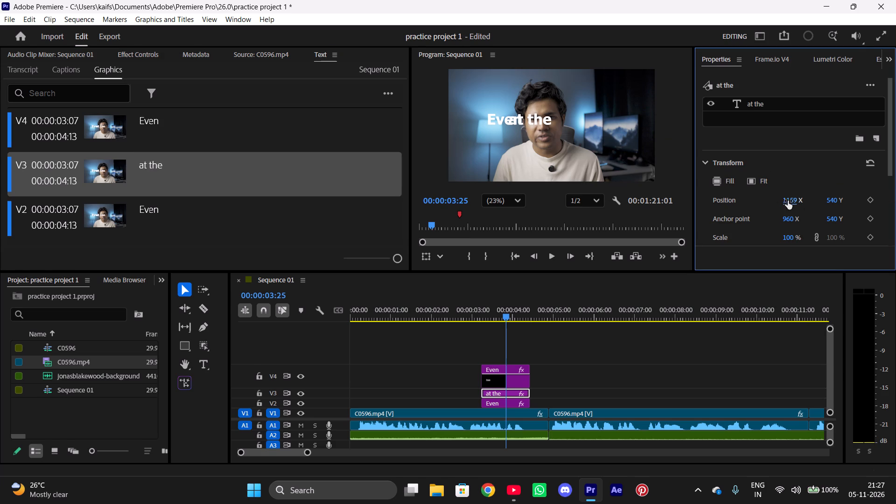
pyautogui.moveTo(788, 201); pyautogui.dragTo(895, 187)
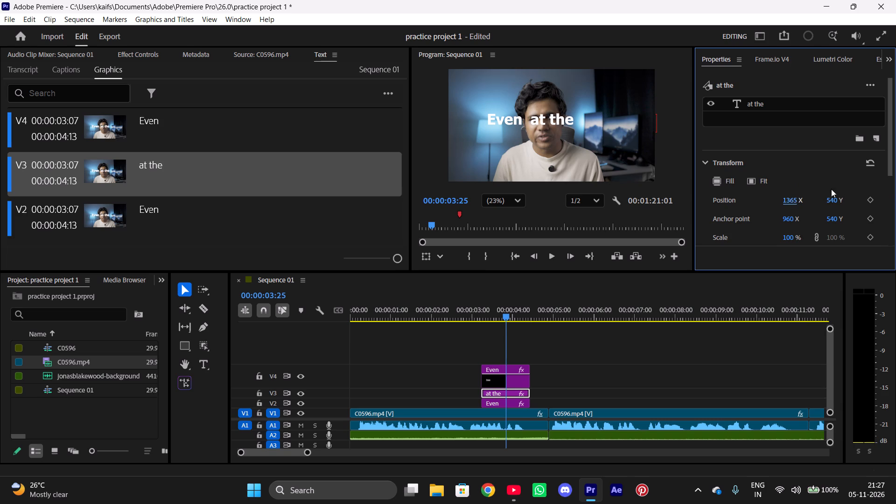
pyautogui.moveTo(795, 200); pyautogui.dragTo(895, 203)
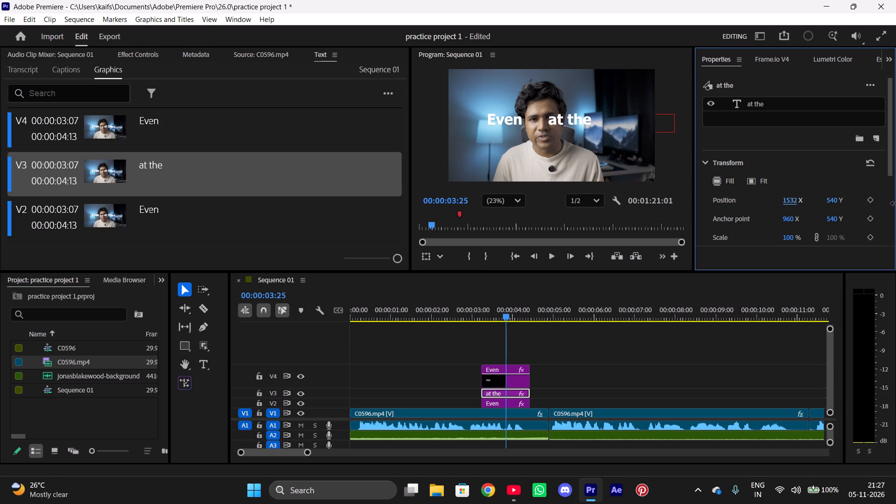
pyautogui.moveTo(895, 203); pyautogui.dragTo(895, 195)
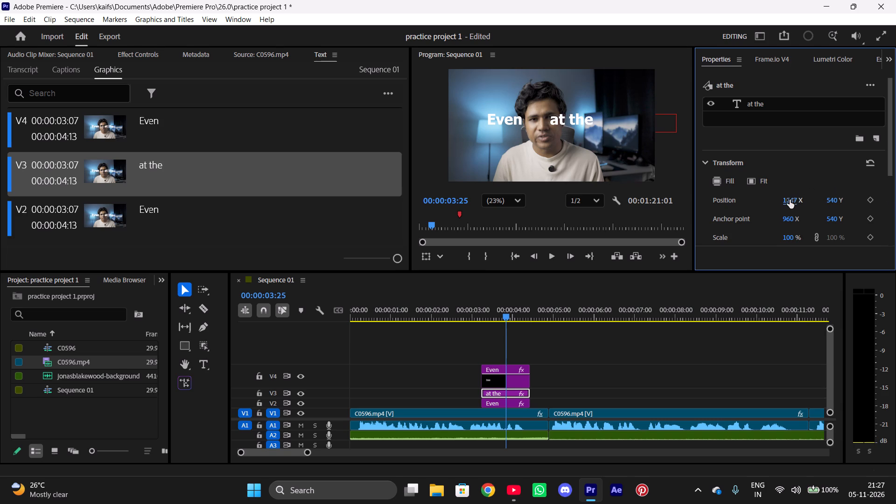
pyautogui.moveTo(790, 200); pyautogui.dragTo(886, 198)
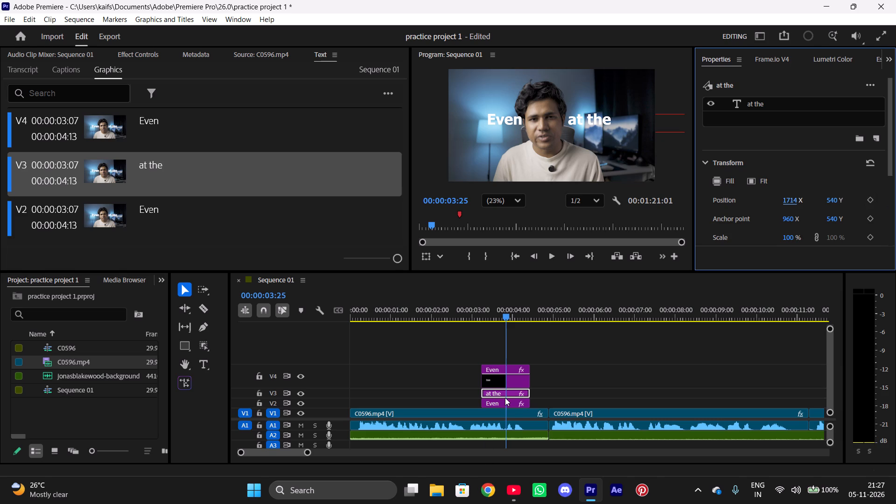
# Trim the start of the V3 "at the" title to 00:00:03:14 and the start of the V4 "Even" title to 00:00:03:25.
pyautogui.click(500, 400)
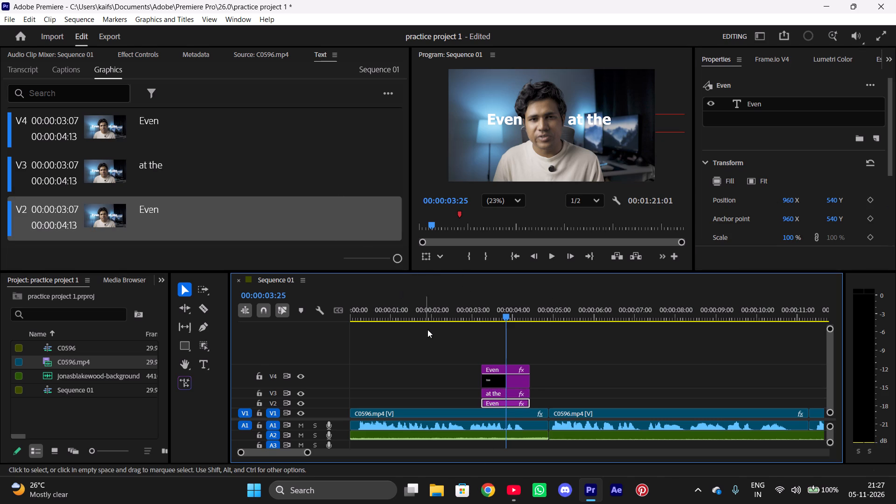
pyautogui.click(266, 124)
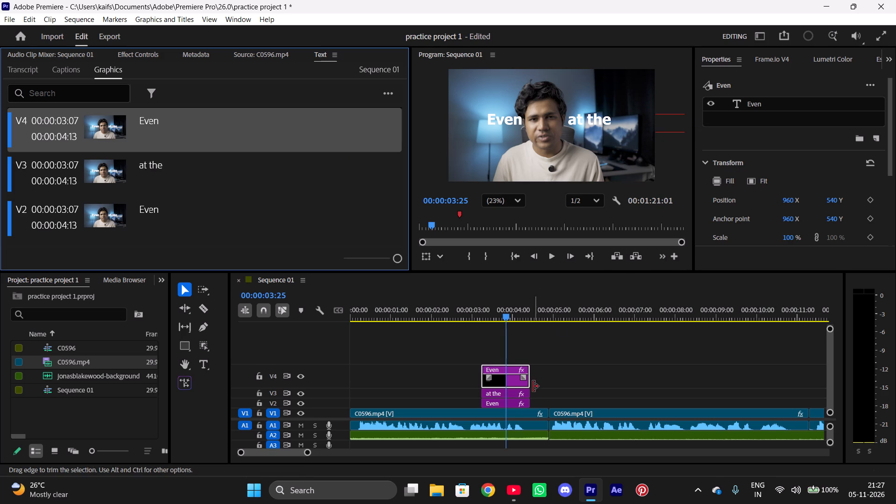
pyautogui.click(493, 401)
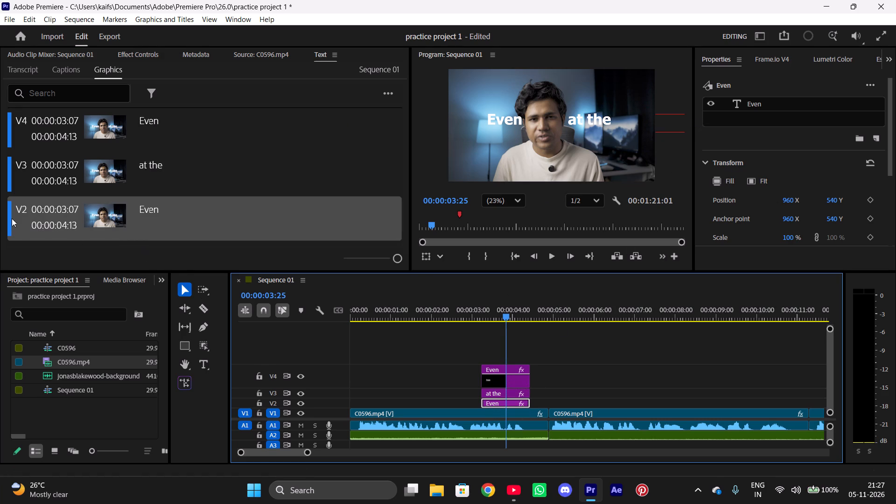
pyautogui.moveTo(7, 217); pyautogui.dragTo(11, 210)
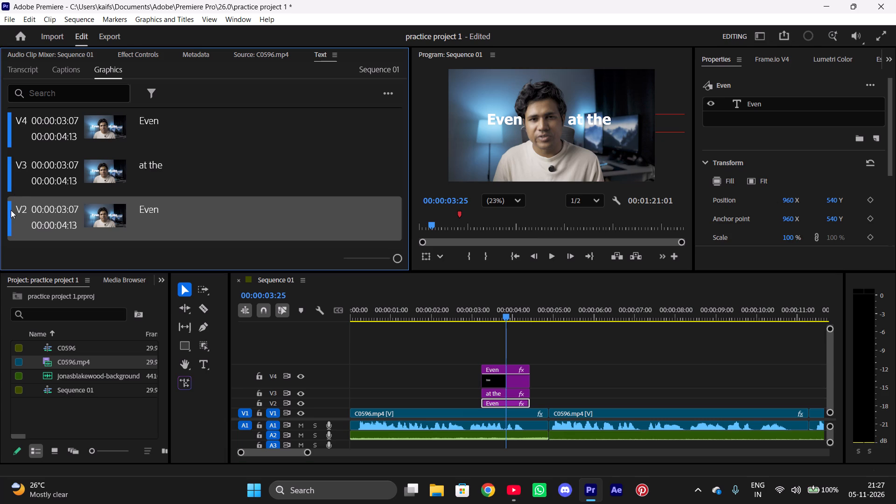
pyautogui.moveTo(11, 210); pyautogui.dragTo(4, 125)
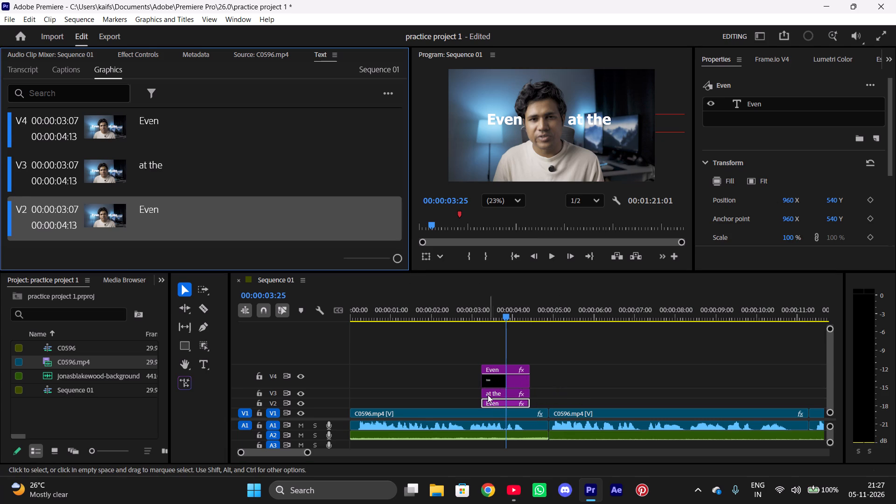
pyautogui.moveTo(483, 394); pyautogui.dragTo(492, 396)
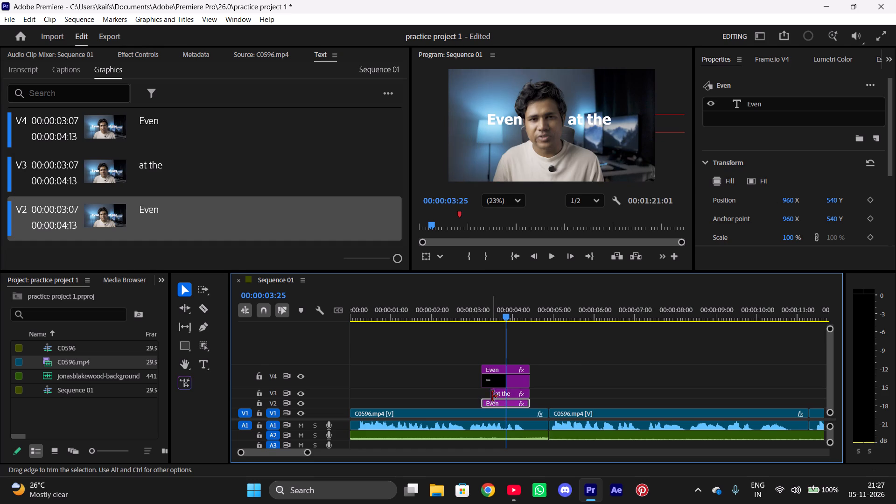
pyautogui.moveTo(480, 381); pyautogui.dragTo(495, 380)
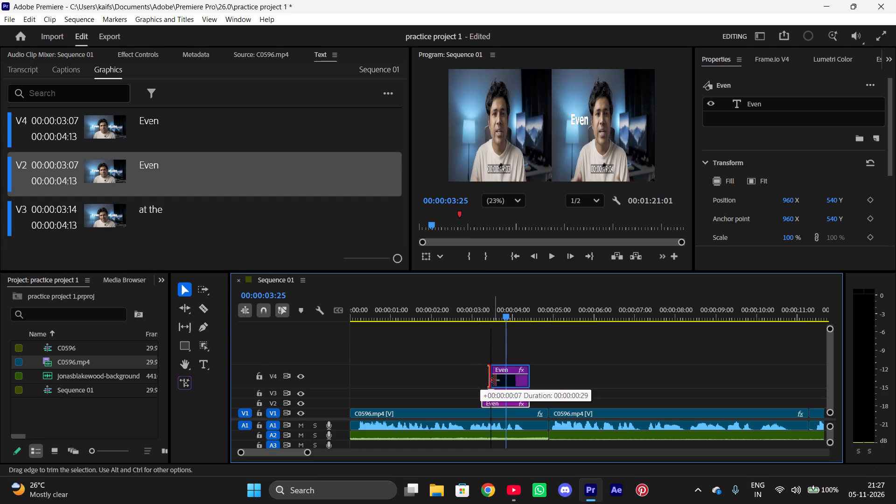
pyautogui.moveTo(495, 380); pyautogui.dragTo(500, 380)
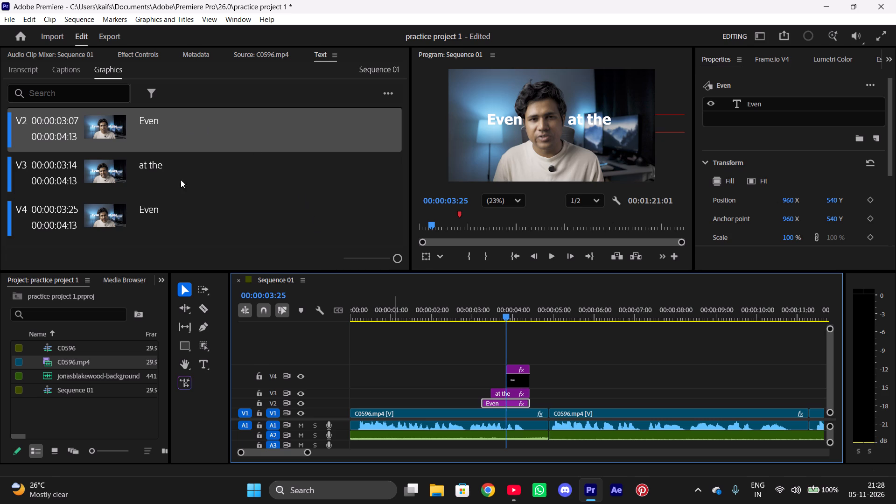
# Replace the V4 title's text with "age of" and lower it to Y position 736, beneath the word "Even".
pyautogui.click(145, 214)
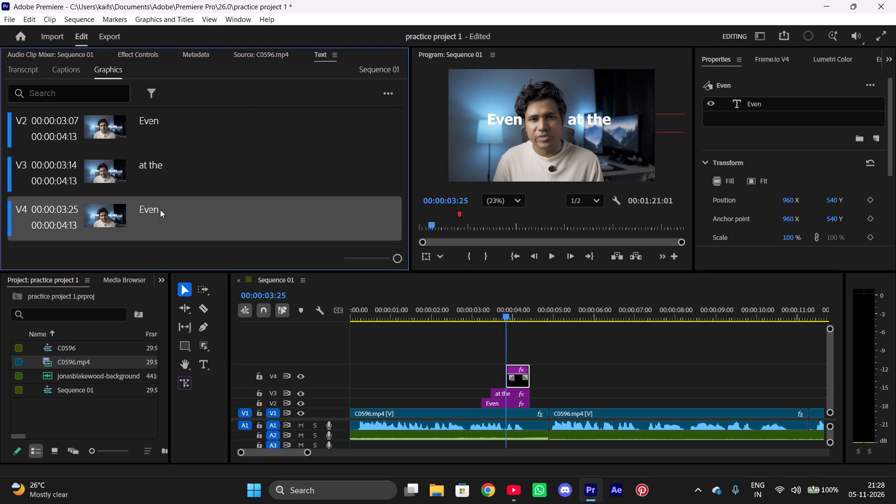
pyautogui.doubleClick(160, 210)
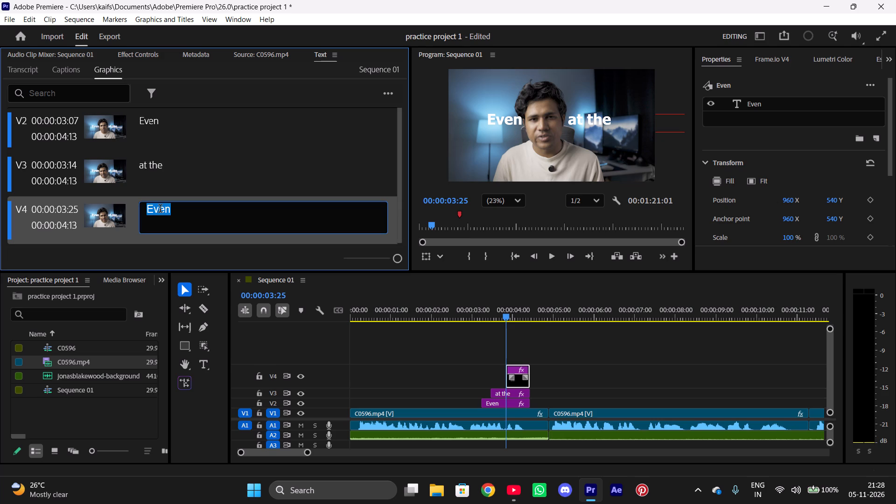
pyautogui.write('age')
pyautogui.press('space')
pyautogui.write('of')
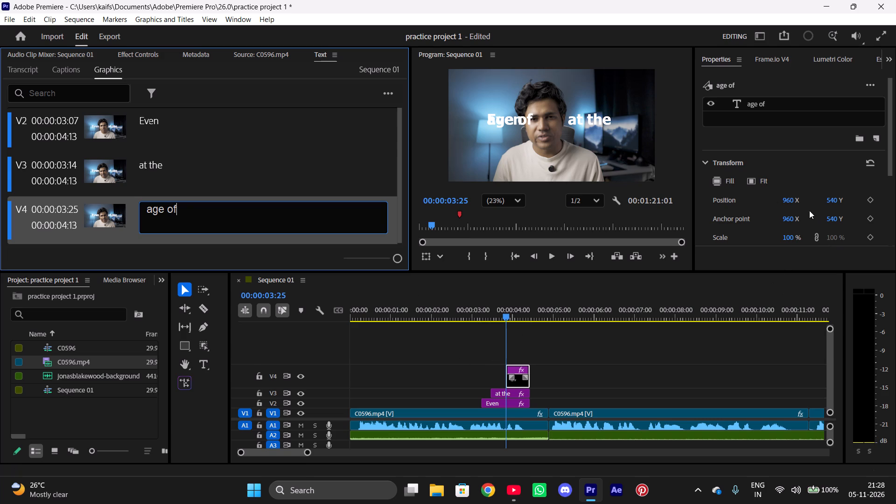
pyautogui.moveTo(833, 201); pyautogui.dragTo(865, 136)
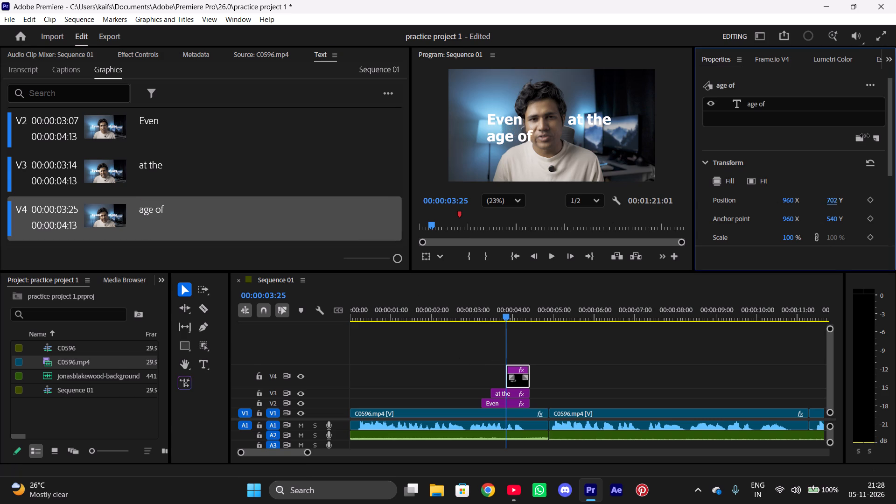
pyautogui.moveTo(865, 136); pyautogui.dragTo(861, 114)
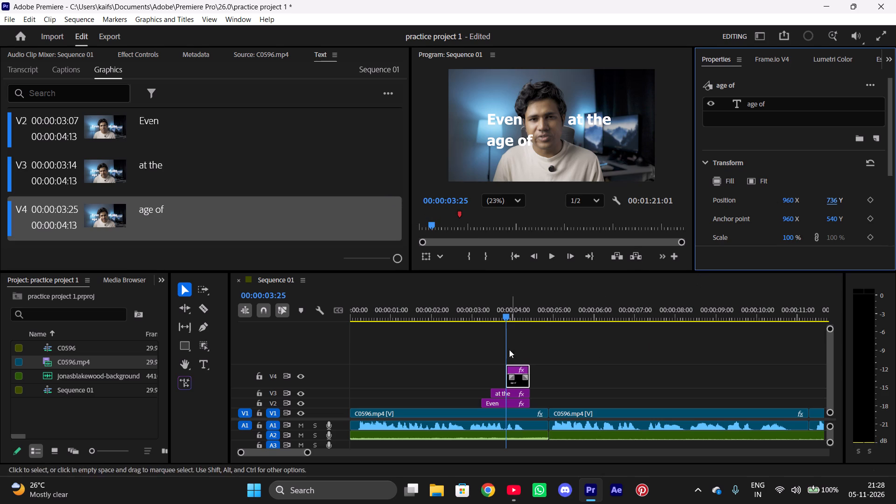
# Duplicate the V4 "age of" title straight upward onto V5 and trim the V5 title's start to 00:00:04:01.
pyautogui.moveTo(504, 315); pyautogui.dragTo(516, 321)
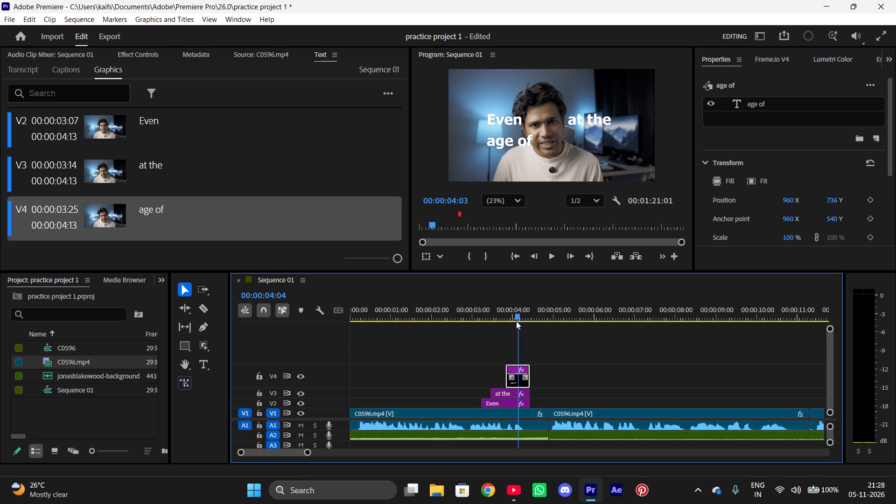
pyautogui.moveTo(516, 321); pyautogui.dragTo(513, 322)
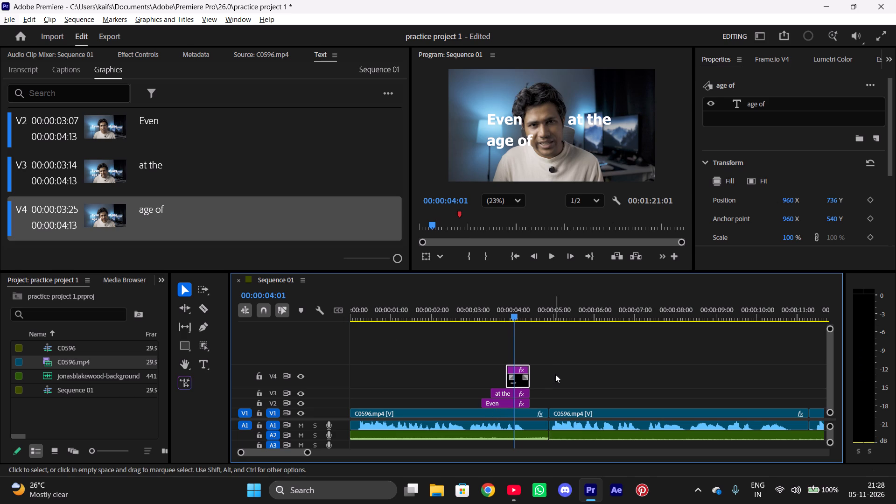
pyautogui.moveTo(555, 374); pyautogui.dragTo(543, 375)
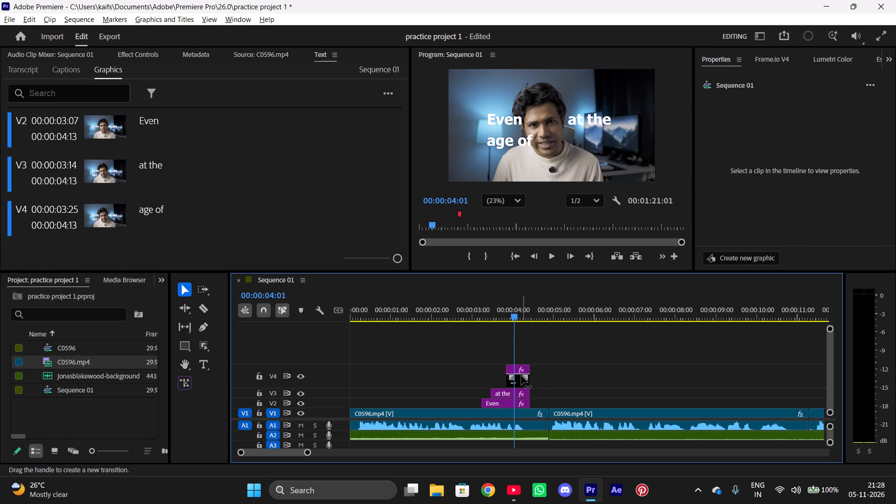
pyautogui.keyDown('alt'); pyautogui.moveTo(522, 376); pyautogui.dragTo(534, 362); pyautogui.keyUp('alt')
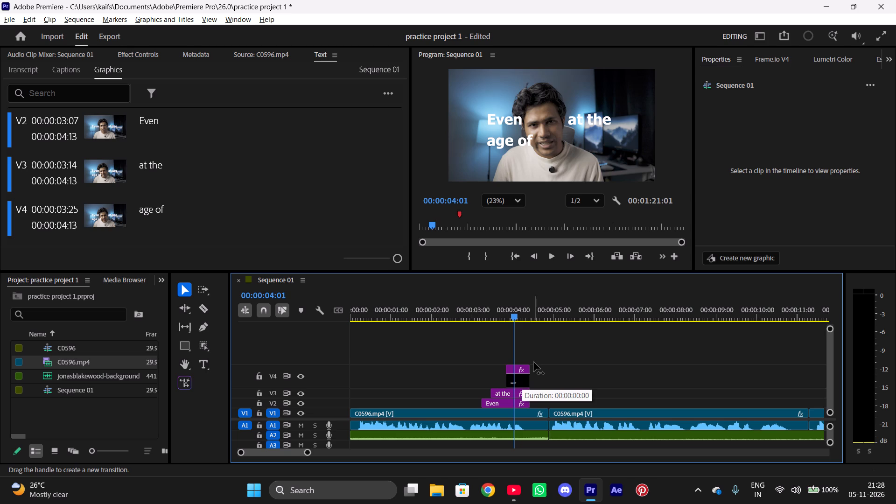
pyautogui.keyDown('alt'); pyautogui.moveTo(534, 362); pyautogui.dragTo(536, 361); pyautogui.keyUp('alt')
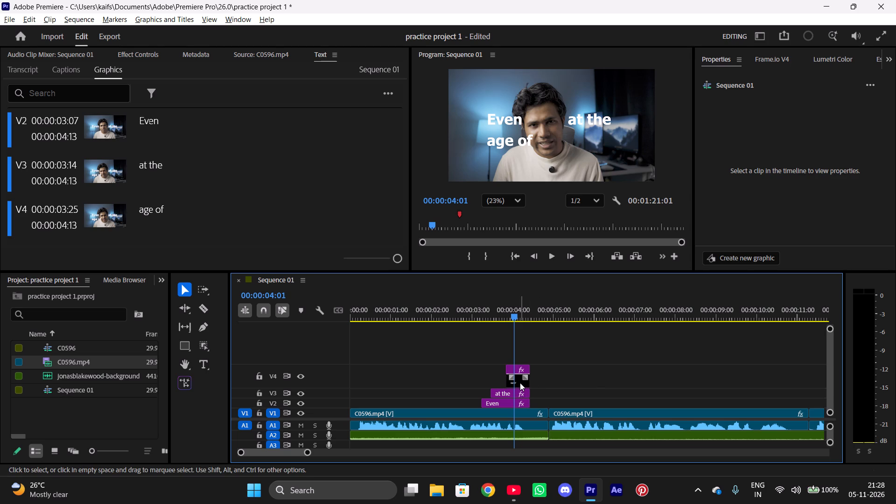
pyautogui.keyDown('alt'); pyautogui.moveTo(520, 383); pyautogui.dragTo(518, 351); pyautogui.keyUp('alt')
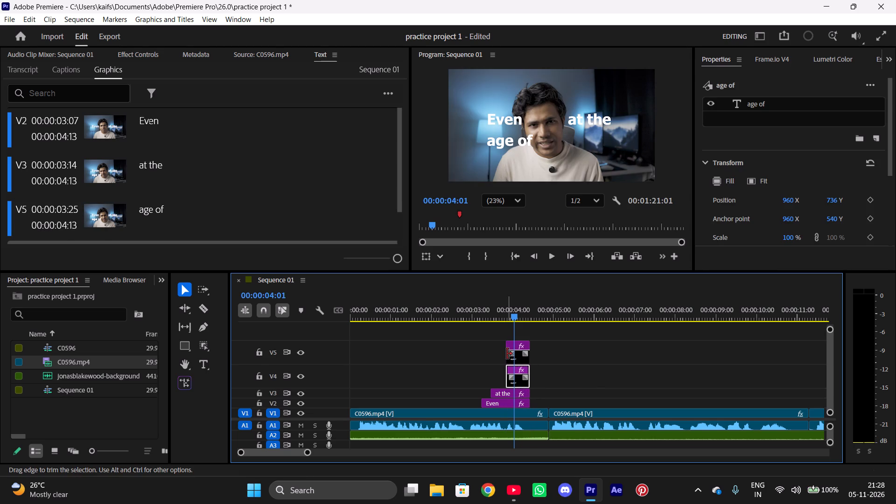
pyautogui.moveTo(505, 353); pyautogui.dragTo(519, 352)
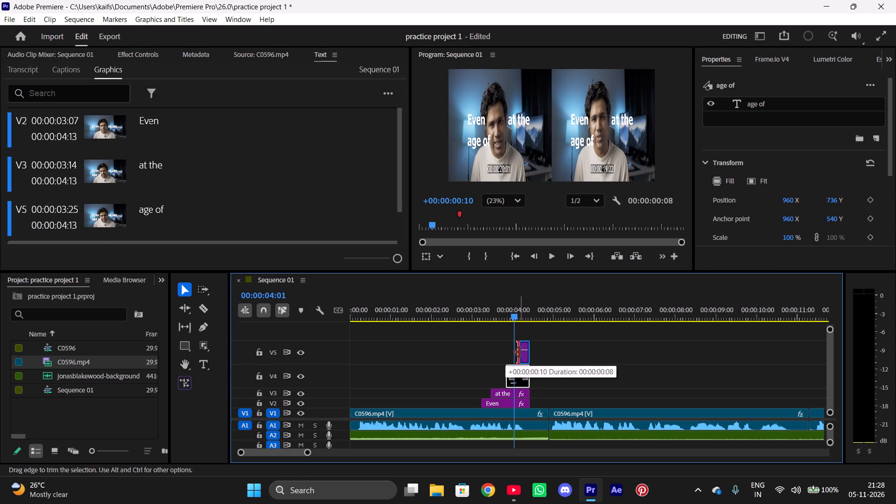
pyautogui.moveTo(519, 352); pyautogui.dragTo(518, 353)
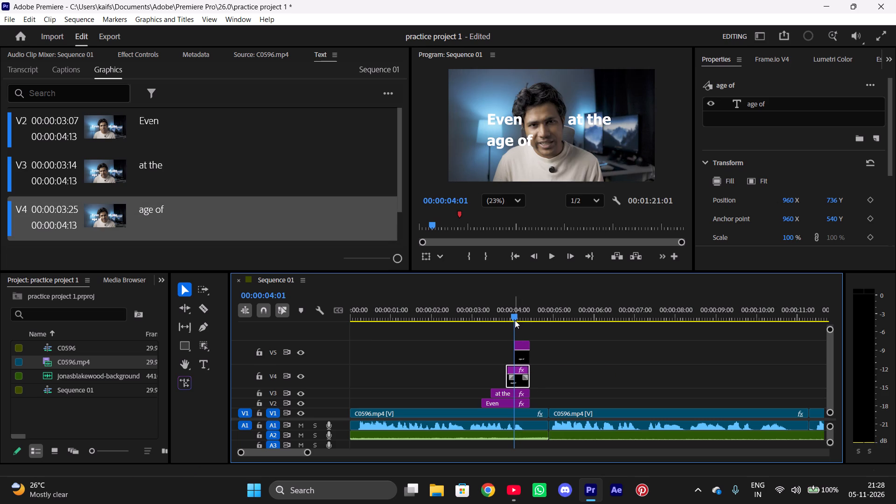
# Replace the text of the V5 title starting at 00:00:04:01 with "80".
pyautogui.click(522, 354)
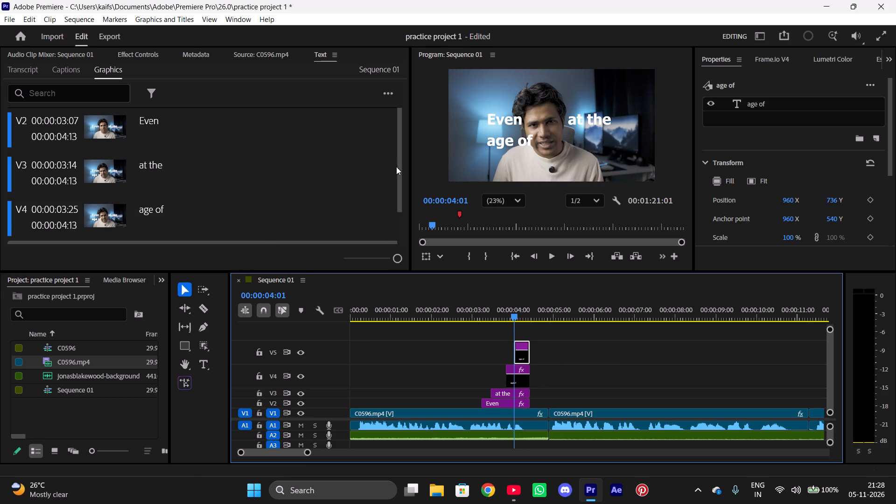
pyautogui.moveTo(400, 168); pyautogui.dragTo(400, 212)
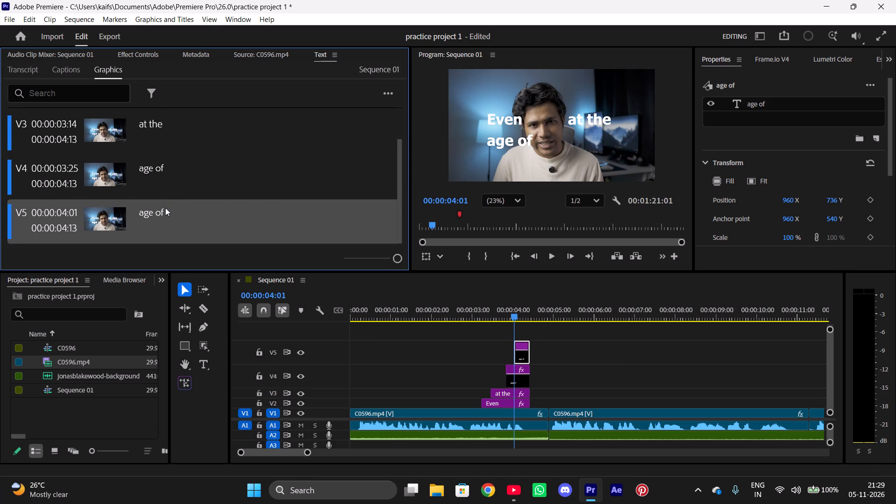
pyautogui.click(158, 214)
pyautogui.doubleClick(158, 214)
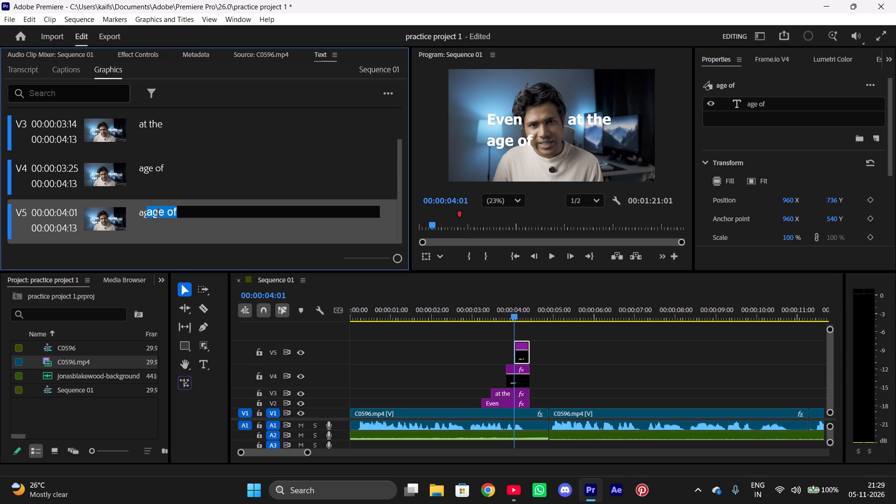
pyautogui.write('80')
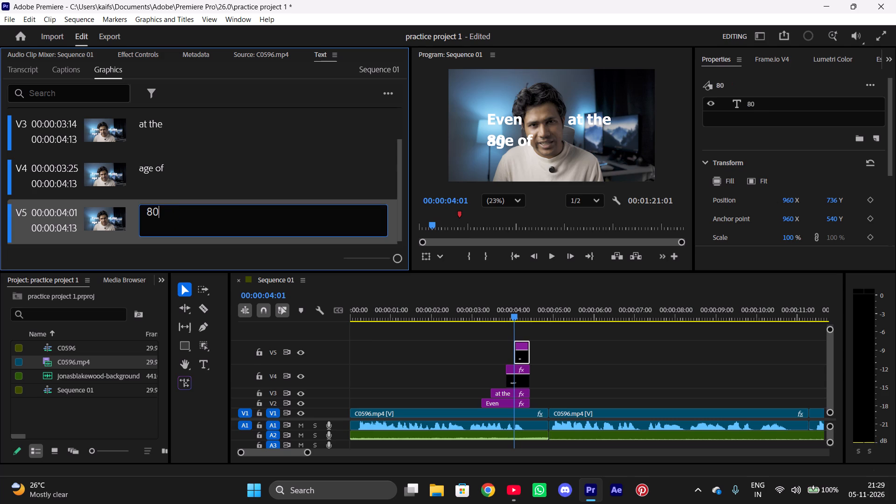
pyautogui.press('Return')
pyautogui.press('BackSpace')
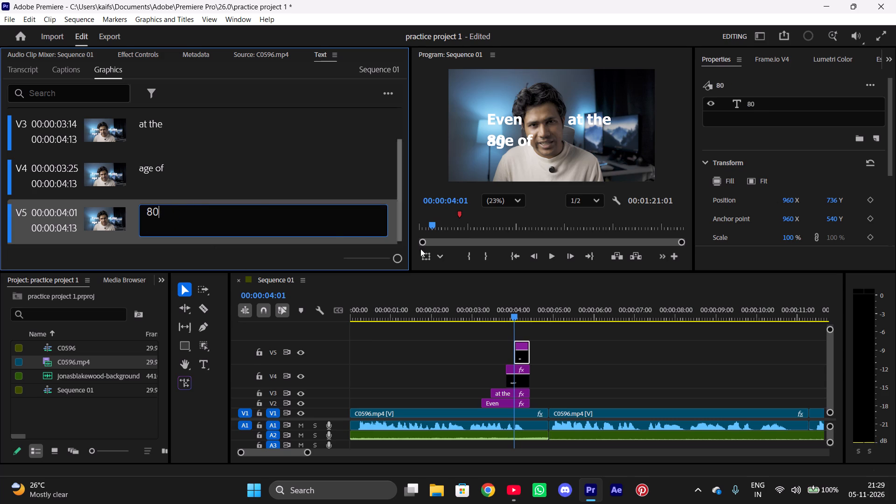
pyautogui.click(507, 332)
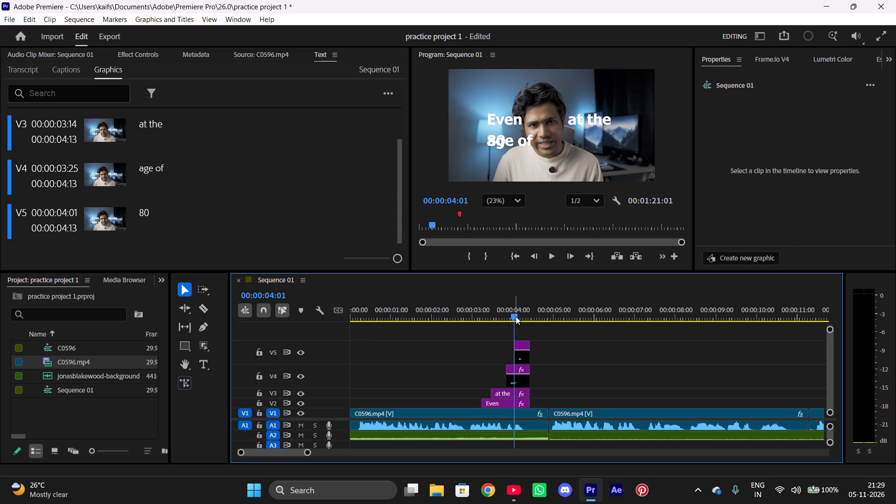
# Open the advanced effect controls for the V5 "80" title.
pyautogui.moveTo(516, 316); pyautogui.dragTo(455, 331)
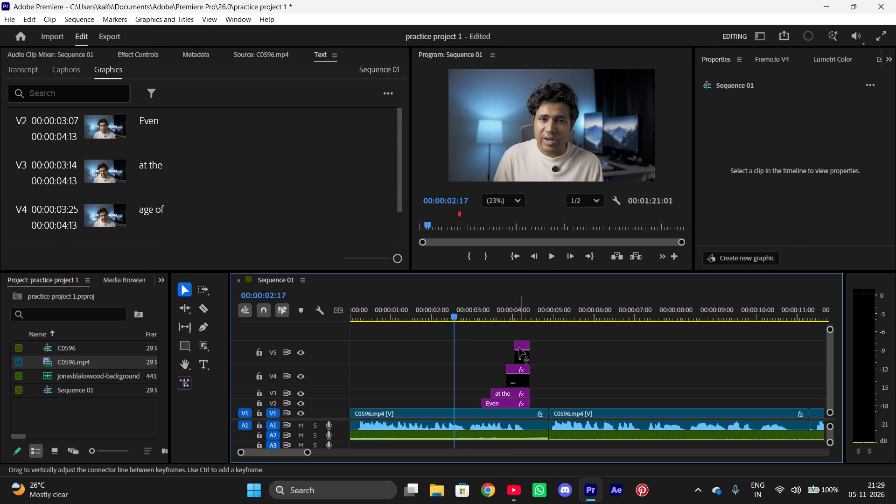
pyautogui.moveTo(454, 315); pyautogui.dragTo(521, 317)
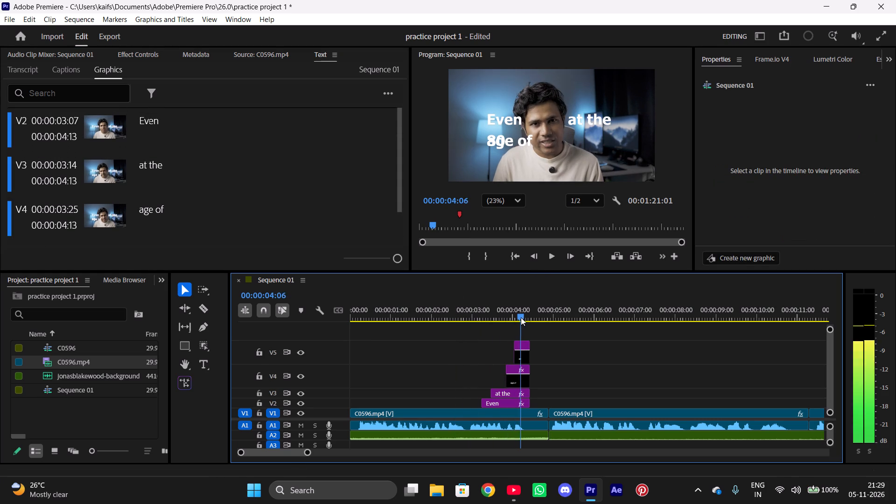
pyautogui.moveTo(521, 317); pyautogui.dragTo(521, 317)
pyautogui.click(525, 352)
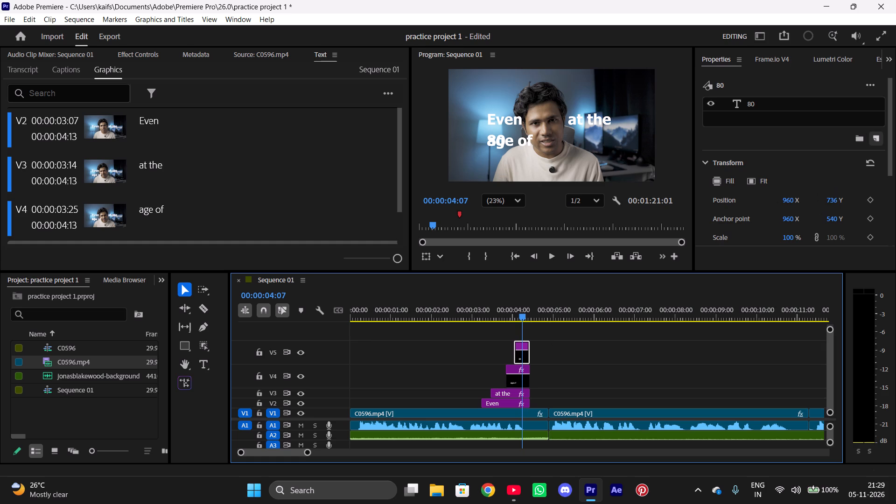
pyautogui.moveTo(891, 121); pyautogui.dragTo(882, 87)
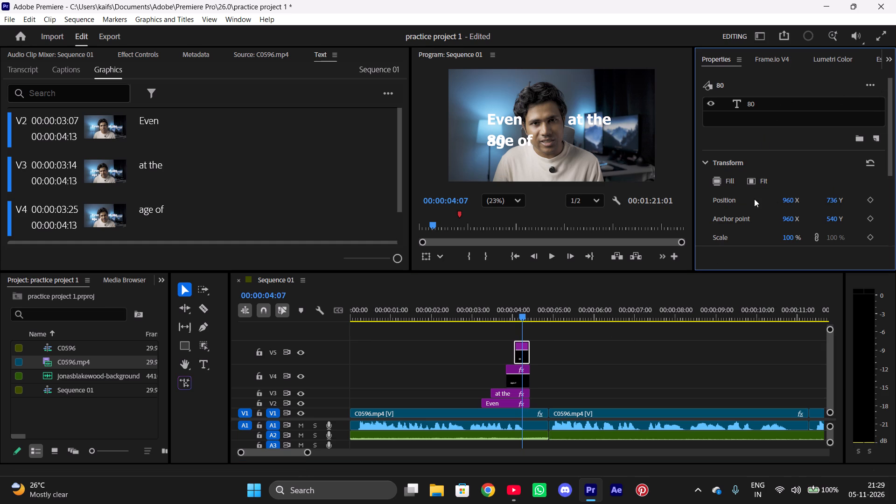
pyautogui.click(870, 86)
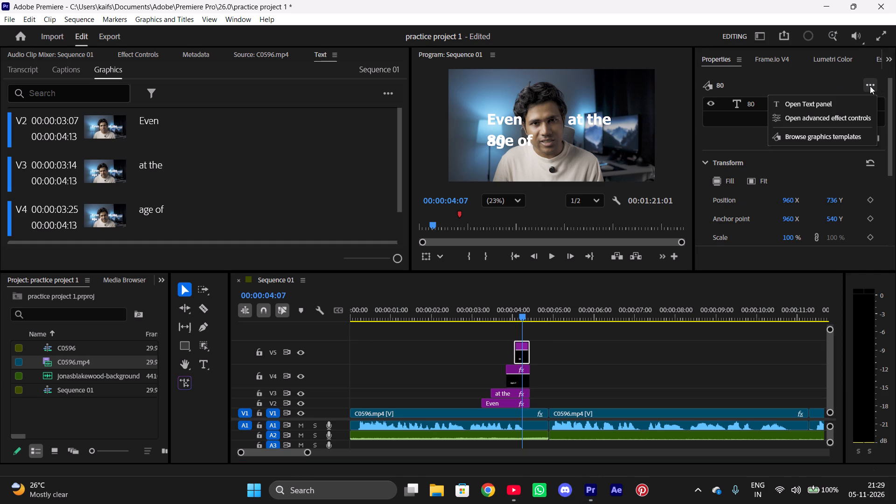
pyautogui.click(850, 99)
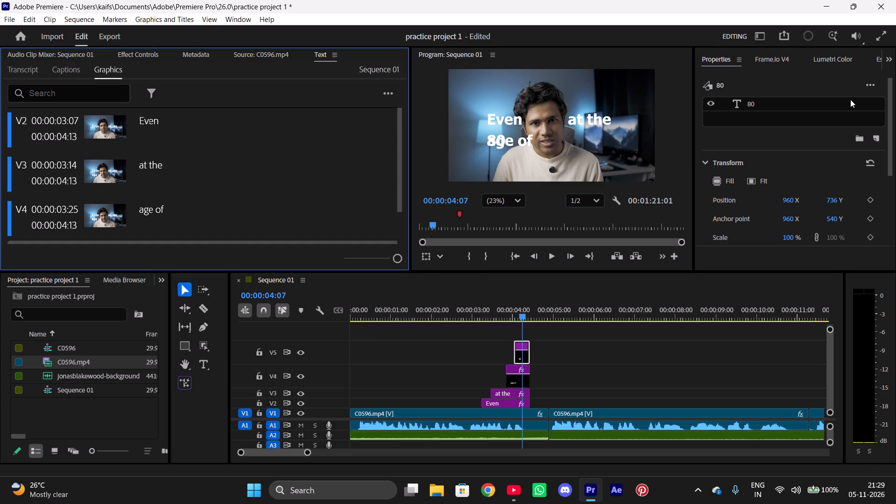
pyautogui.click(873, 87)
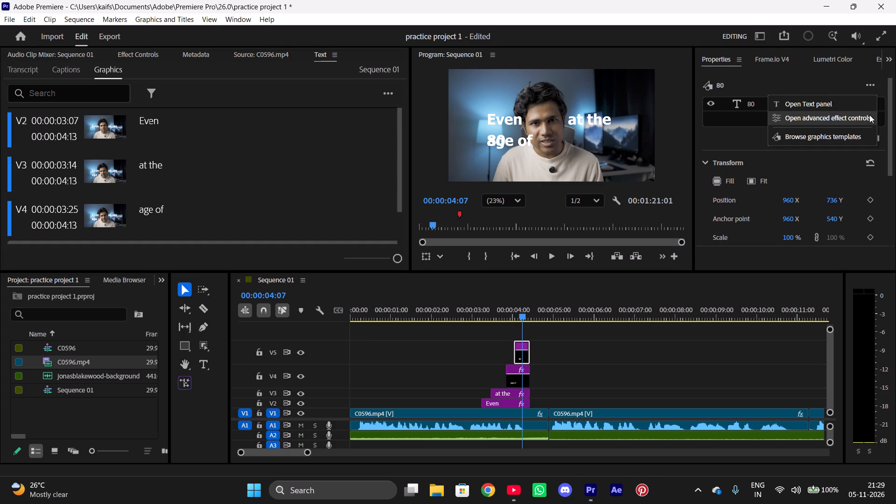
pyautogui.click(868, 123)
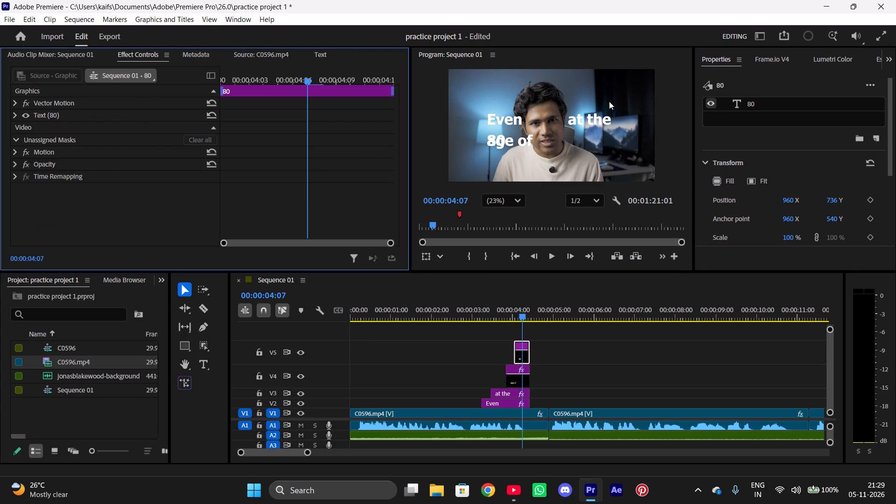
# Move the "80" title horizontally along the "age of" line so it sits beneath "at the", on the other side of the speaker's face.
pyautogui.moveTo(303, 81); pyautogui.dragTo(256, 88)
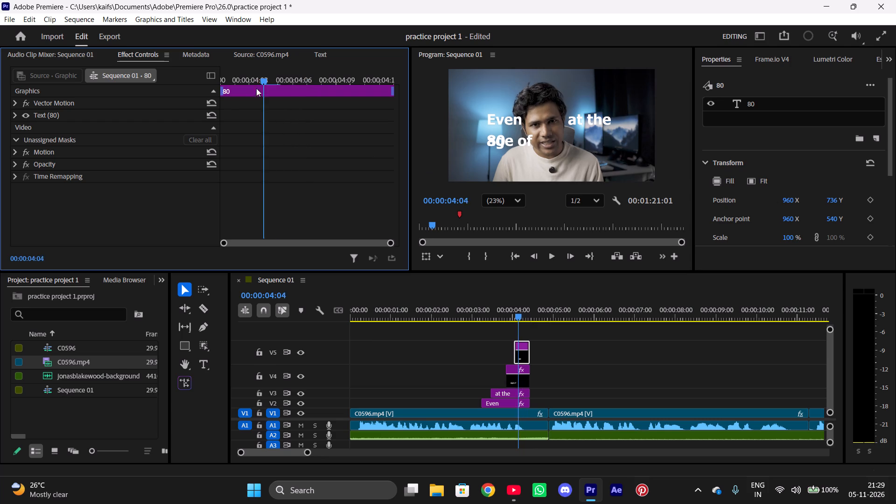
pyautogui.moveTo(256, 88); pyautogui.dragTo(203, 95)
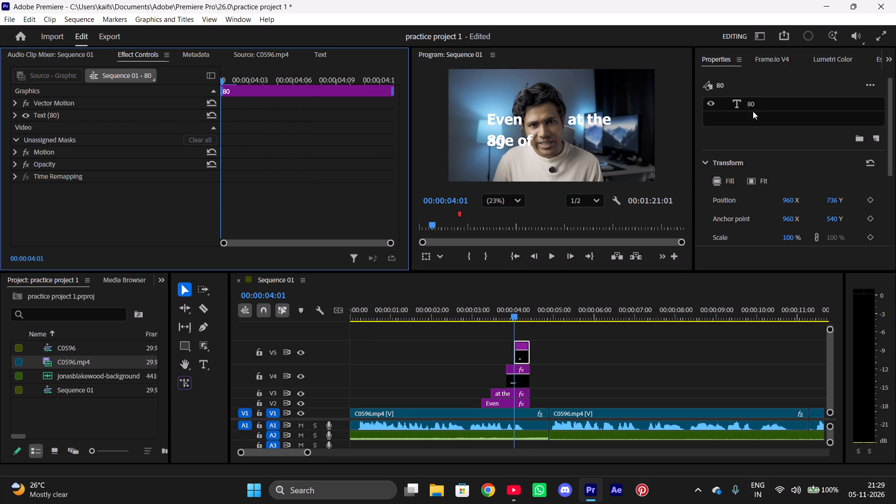
pyautogui.click(497, 140)
pyautogui.moveTo(497, 140); pyautogui.dragTo(597, 140)
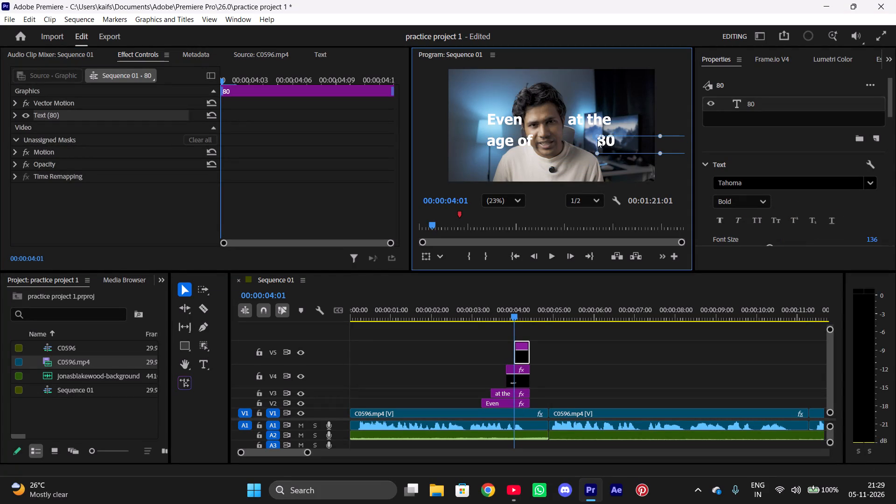
pyautogui.moveTo(597, 140); pyautogui.dragTo(593, 140)
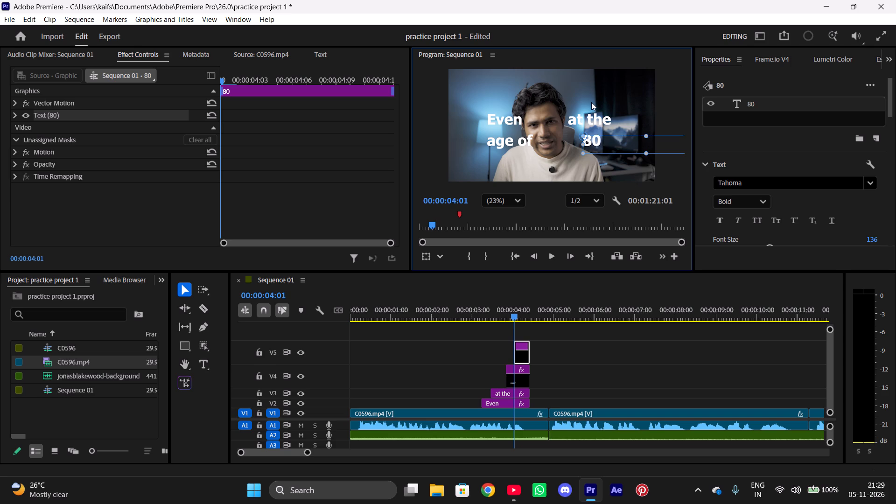
pyautogui.click(670, 171)
# Play back the opening of Sequence 01 several times to check the timing of the four word titles against the speech.
pyautogui.moveTo(513, 318); pyautogui.dragTo(450, 321)
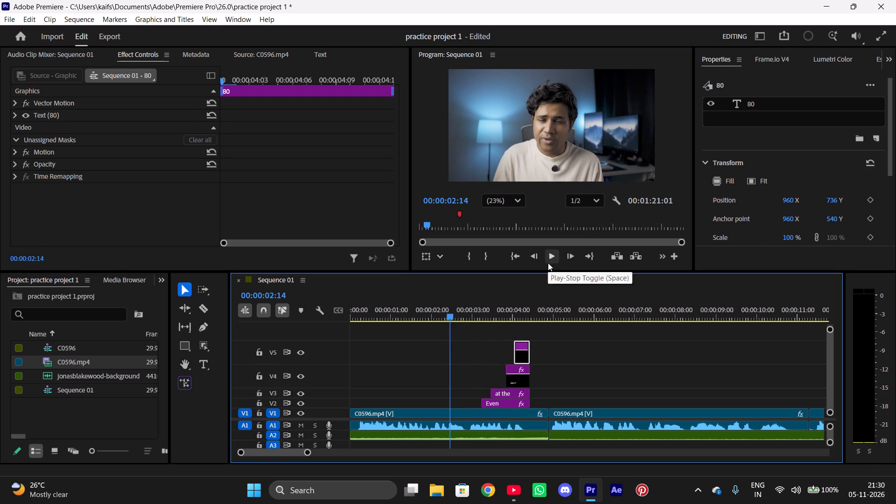
pyautogui.click(548, 263)
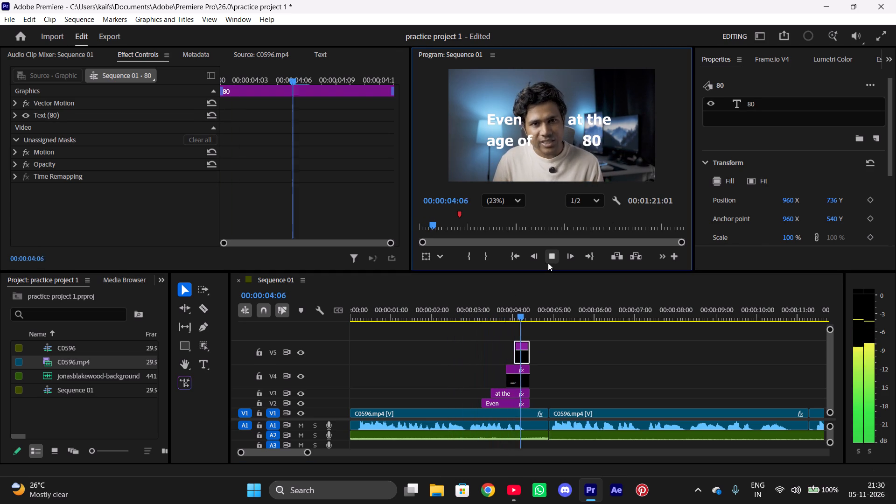
pyautogui.click(548, 263)
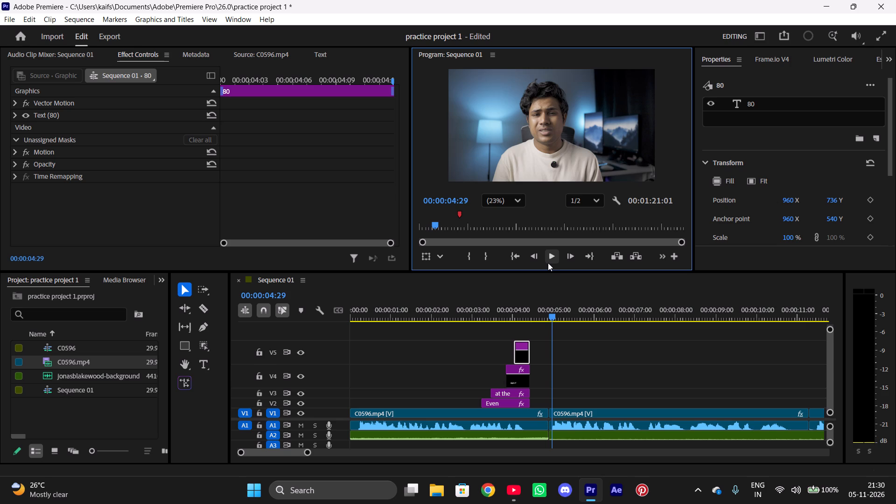
pyautogui.moveTo(554, 316); pyautogui.dragTo(466, 321)
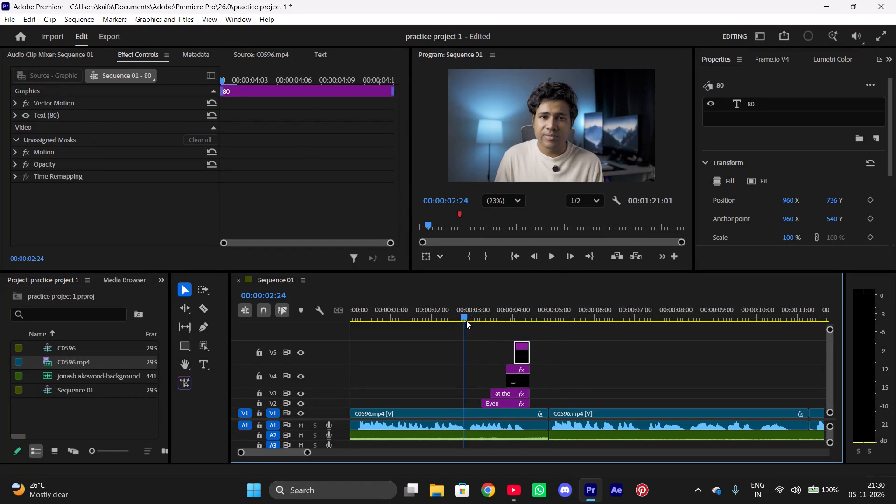
pyautogui.click(548, 256)
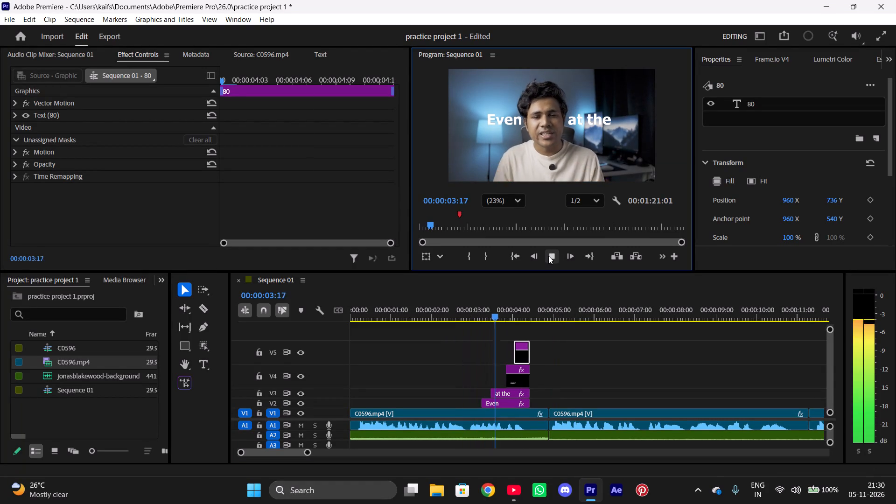
pyautogui.click(548, 256)
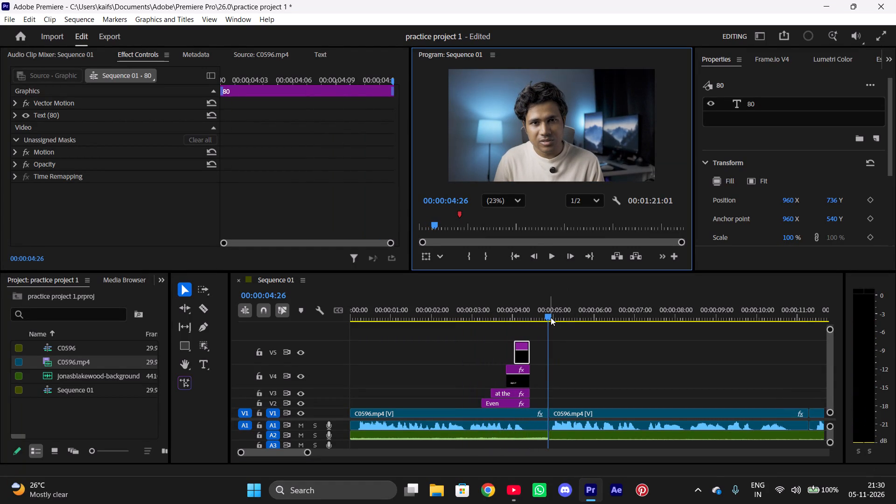
pyautogui.moveTo(551, 317); pyautogui.dragTo(340, 358)
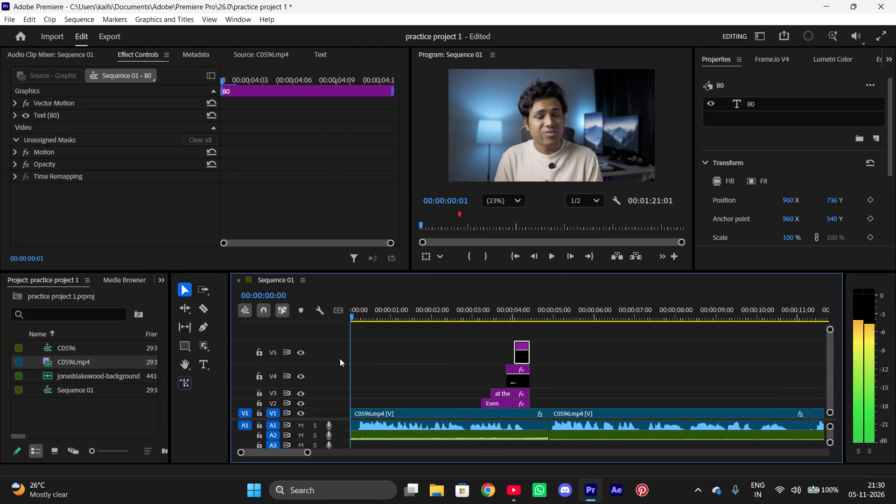
pyautogui.moveTo(340, 358); pyautogui.dragTo(335, 357)
pyautogui.click(548, 259)
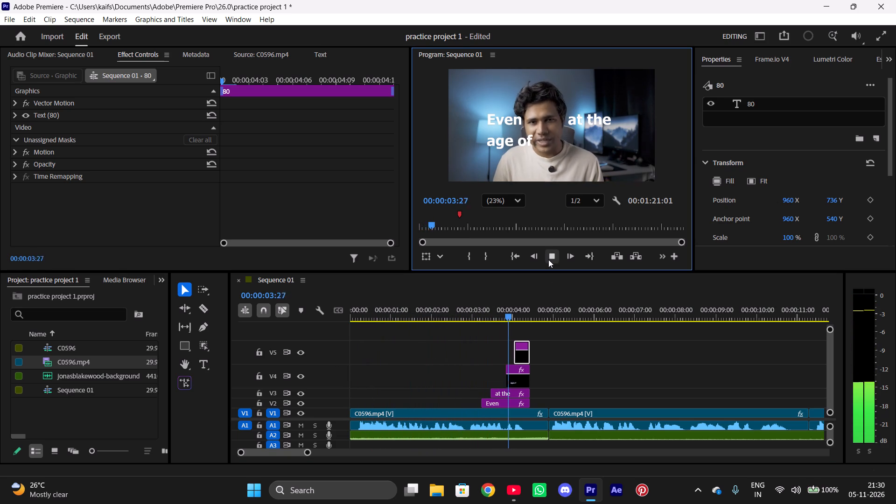
pyautogui.click(548, 259)
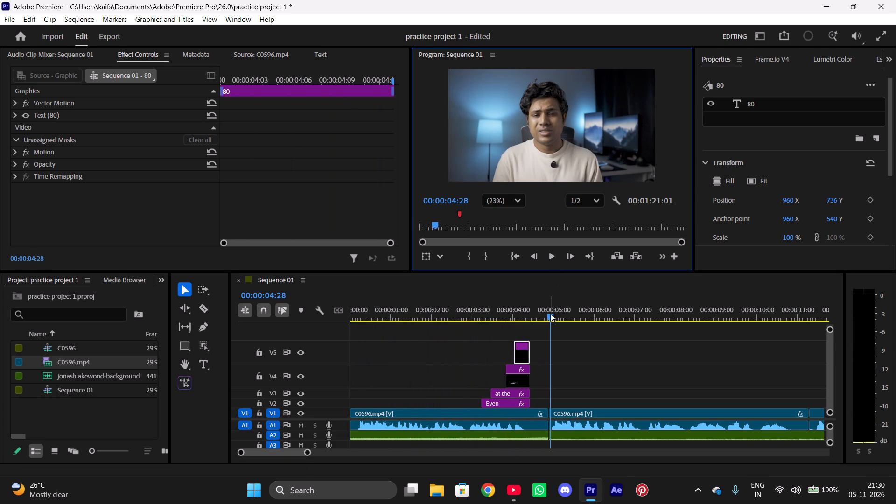
# Play back the four word titles from 00:00:03:02 to check how they appear against the speech.
pyautogui.moveTo(550, 312); pyautogui.dragTo(476, 322)
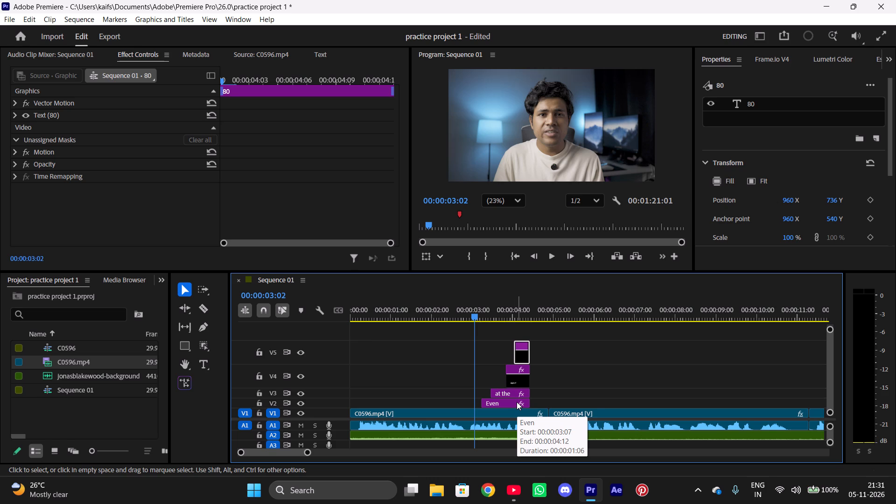
pyautogui.click(551, 253)
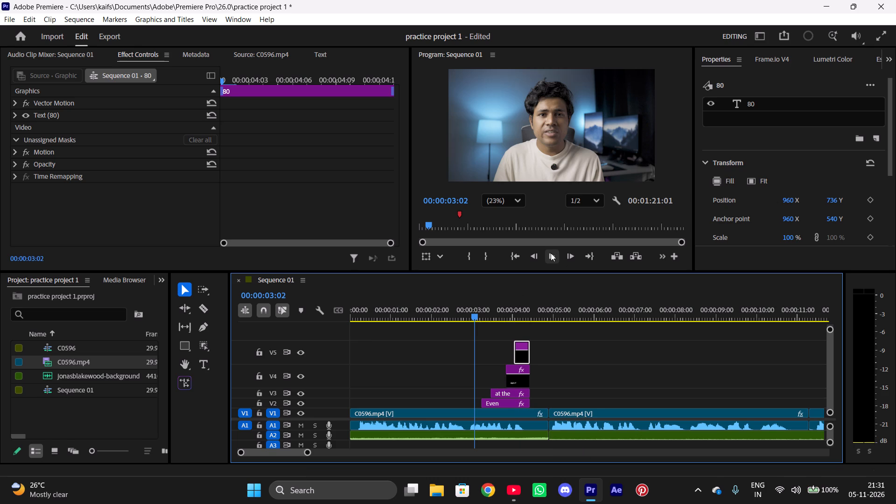
pyautogui.click(551, 253)
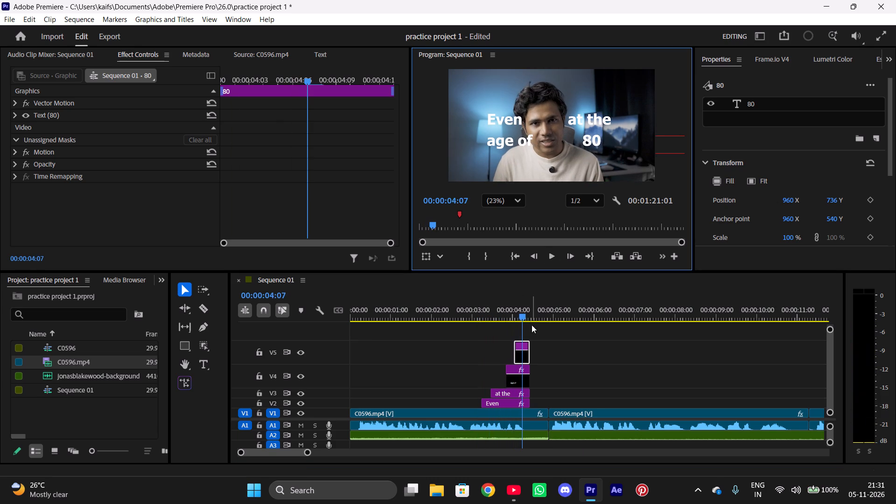
# Place the playhead at 00:00:03:07, the start of the V2 "Even" title, and expand that title's Vector Motion settings.
pyautogui.moveTo(523, 316); pyautogui.dragTo(481, 322)
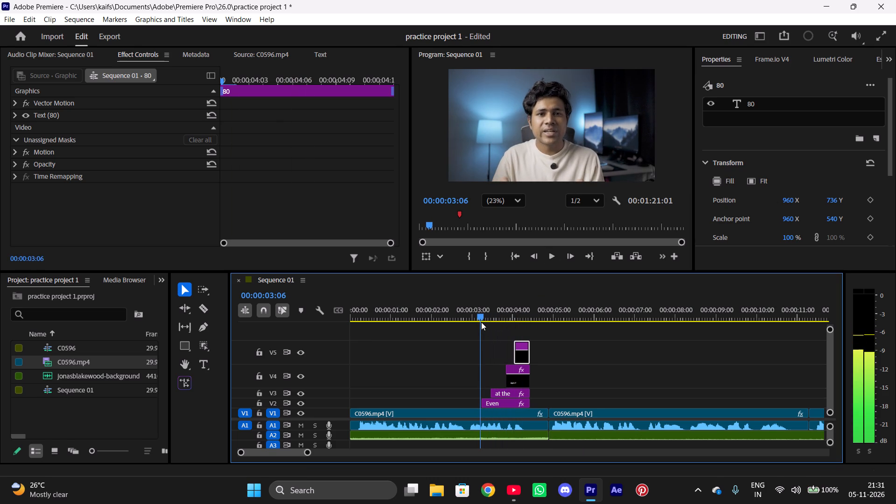
pyautogui.moveTo(481, 322); pyautogui.dragTo(484, 327)
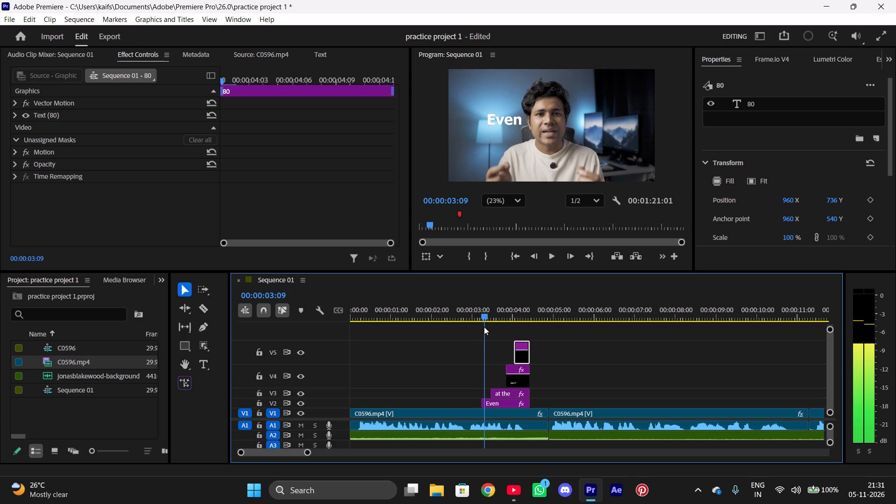
pyautogui.moveTo(484, 327); pyautogui.dragTo(482, 327)
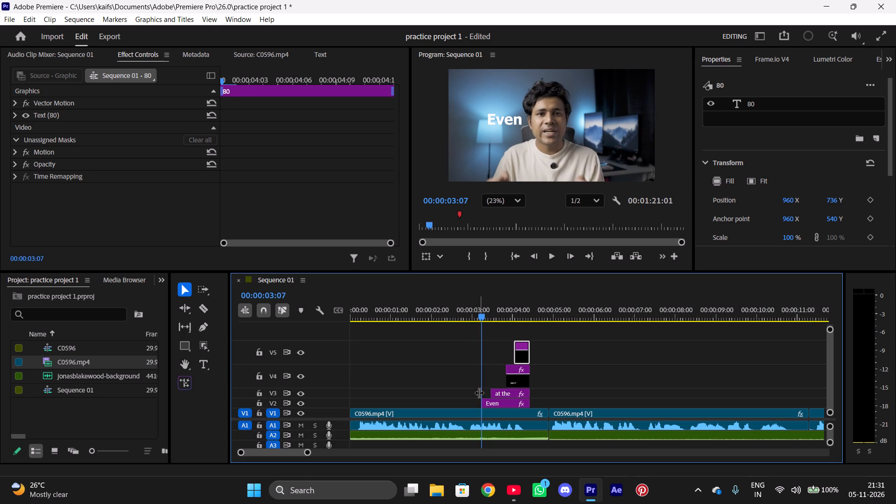
pyautogui.click(500, 402)
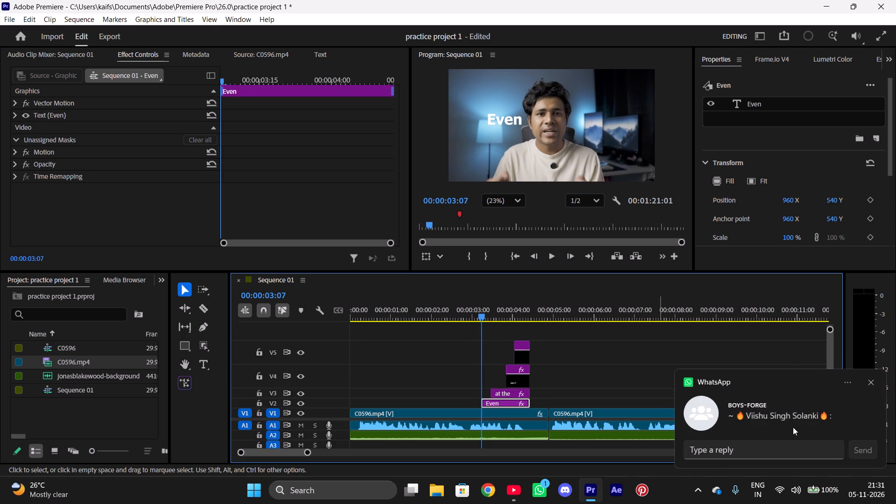
pyautogui.click(870, 383)
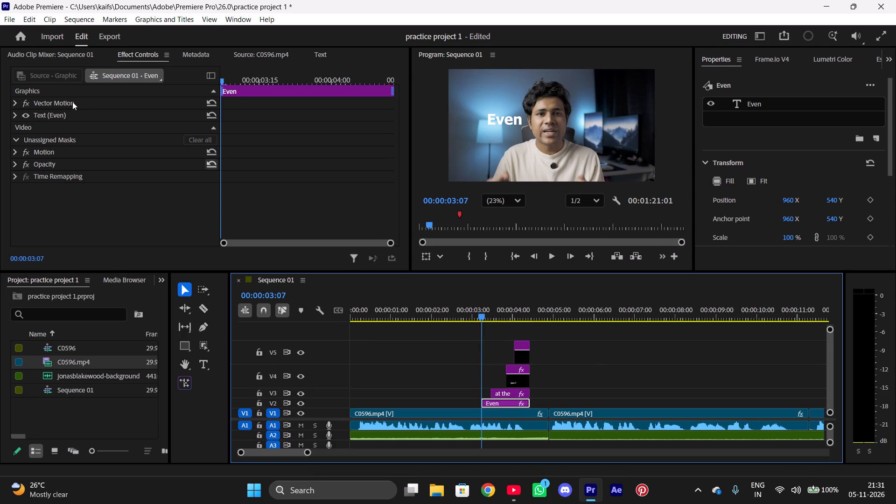
pyautogui.click(13, 104)
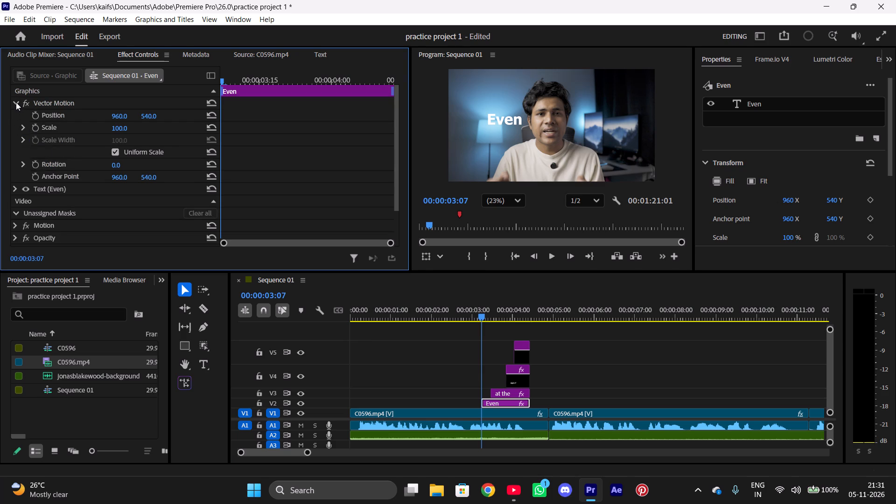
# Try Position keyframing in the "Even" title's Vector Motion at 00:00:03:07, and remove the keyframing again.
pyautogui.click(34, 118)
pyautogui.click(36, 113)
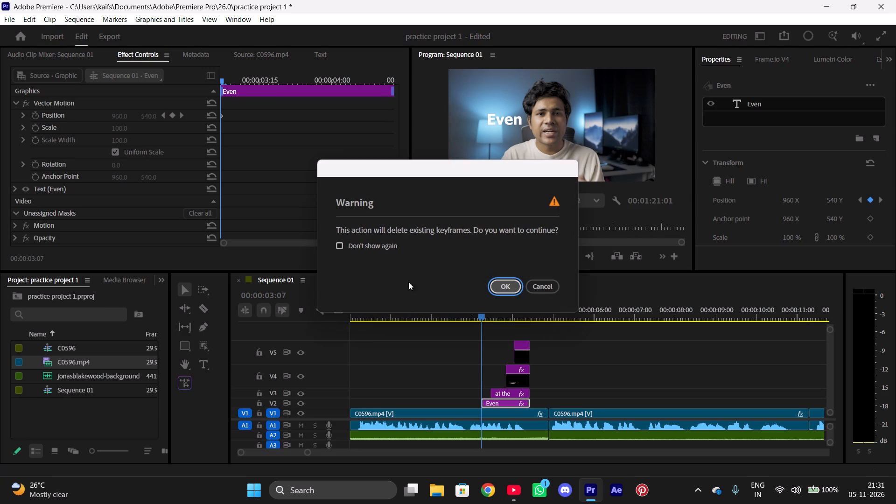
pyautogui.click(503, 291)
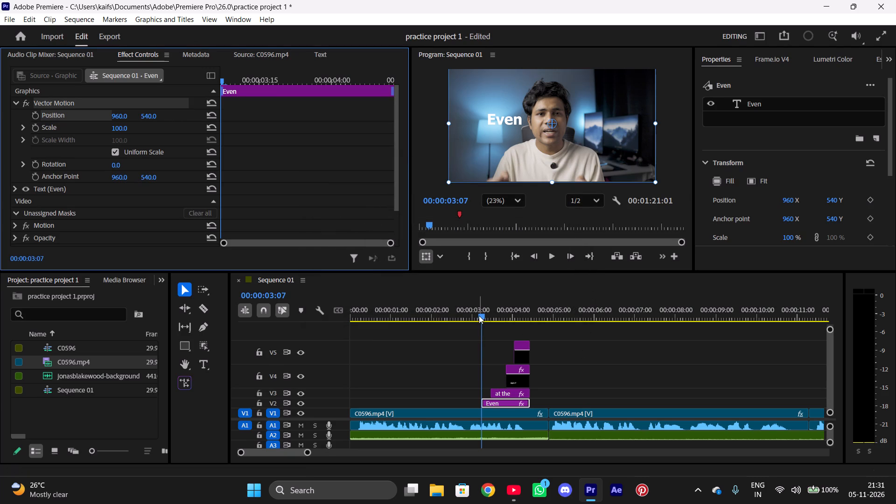
# Scrub through the word titles and play them from 00:00:03:05 to review how each one appears.
pyautogui.moveTo(482, 318); pyautogui.dragTo(489, 318)
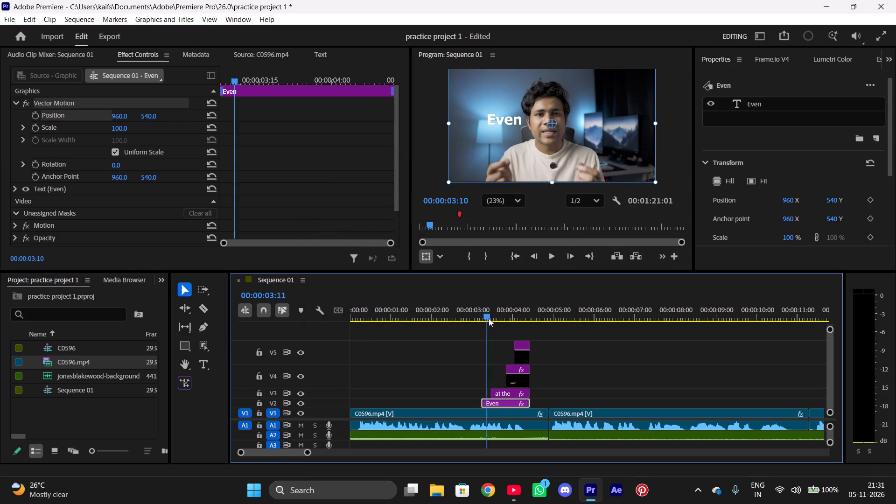
pyautogui.moveTo(489, 318); pyautogui.dragTo(501, 320)
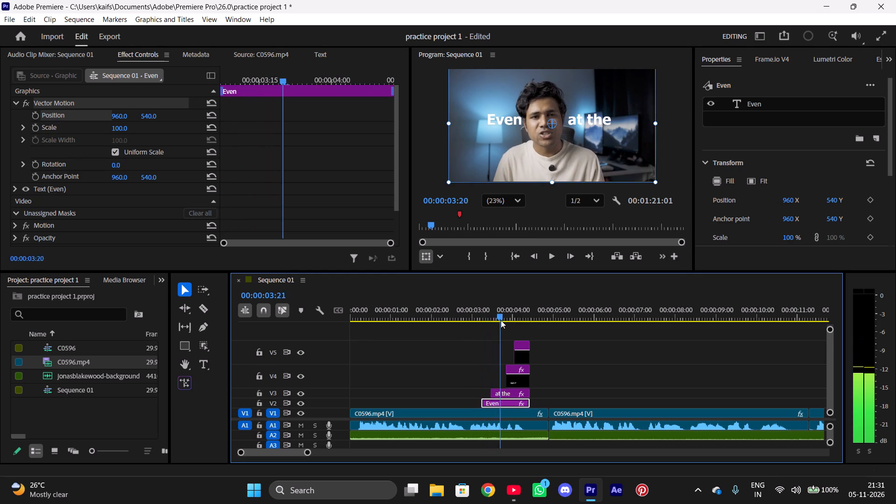
pyautogui.moveTo(501, 320); pyautogui.dragTo(526, 322)
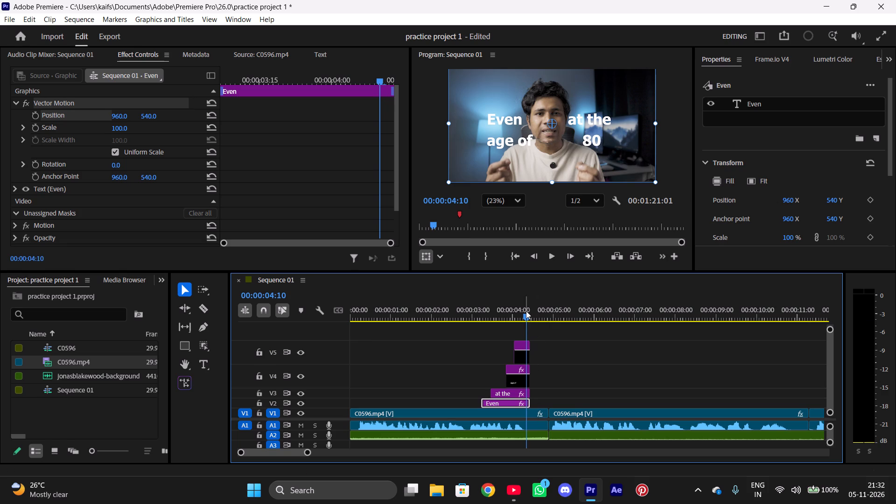
pyautogui.moveTo(527, 316); pyautogui.dragTo(480, 327)
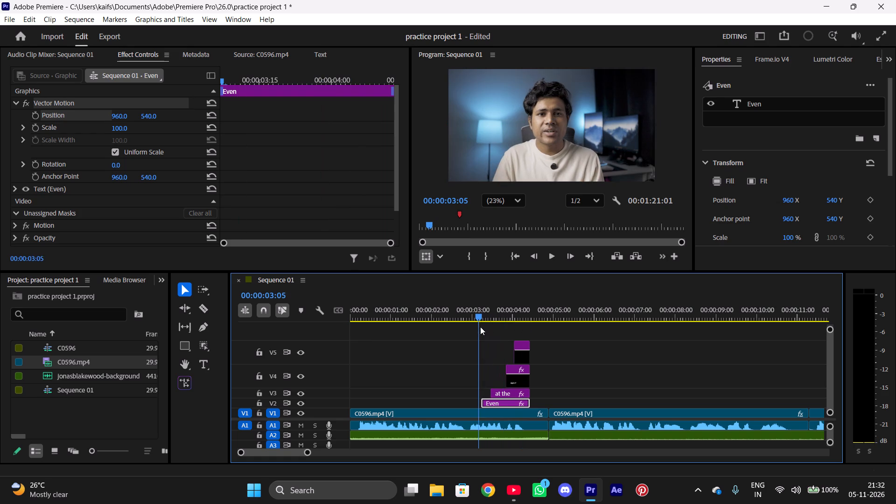
pyautogui.moveTo(480, 327); pyautogui.dragTo(480, 327)
pyautogui.click(551, 259)
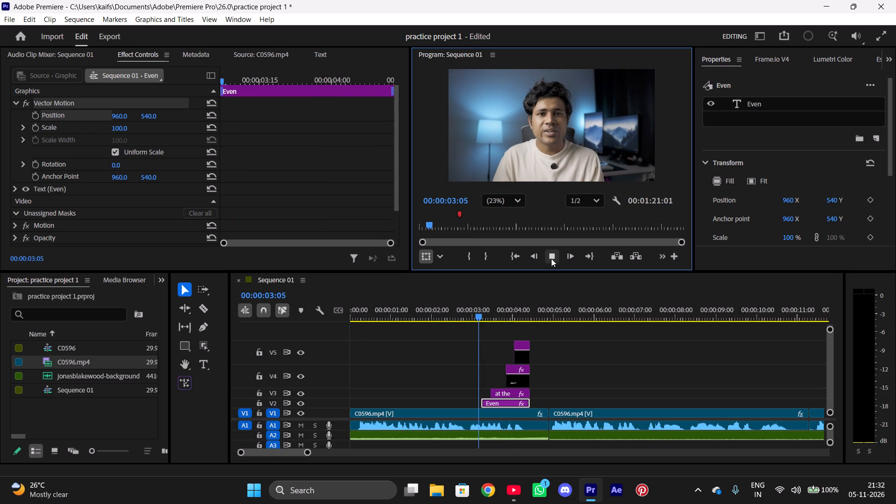
pyautogui.click(551, 259)
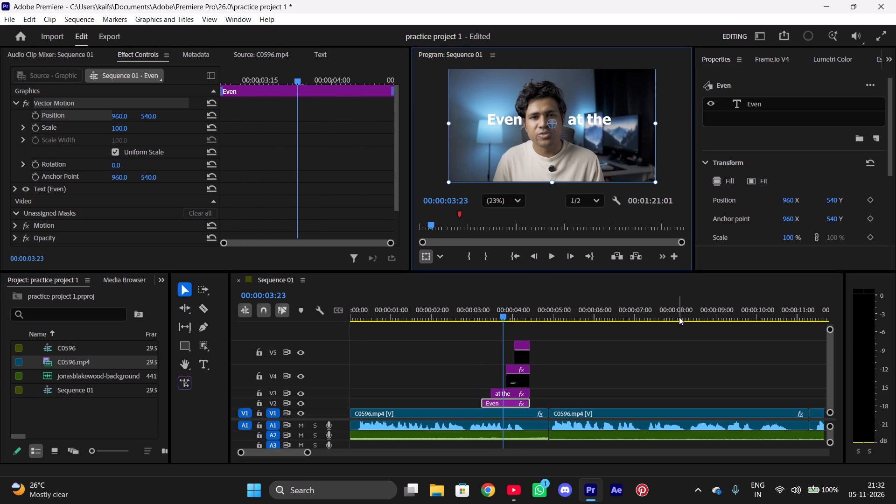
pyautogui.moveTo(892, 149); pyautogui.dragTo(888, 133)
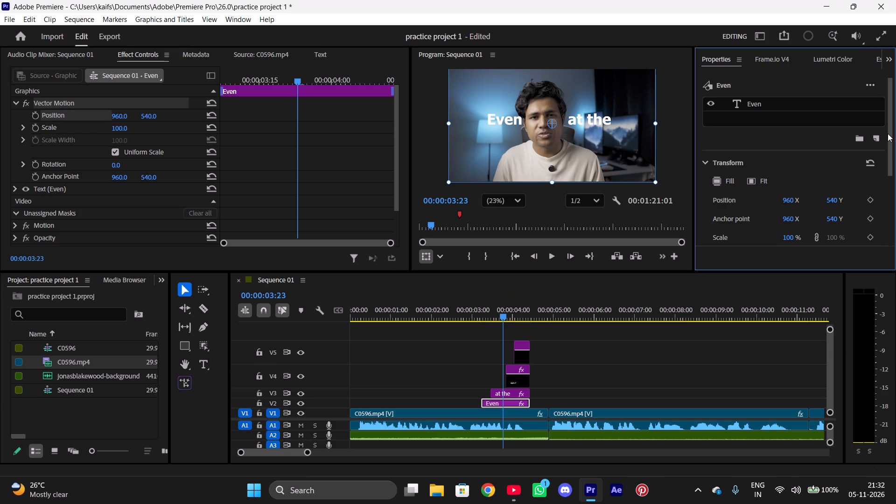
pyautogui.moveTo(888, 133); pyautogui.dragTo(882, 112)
# Shift the anchor point of the V2 "Even" title to about 976, 481 in the frame.
pyautogui.click(544, 168)
pyautogui.click(544, 168)
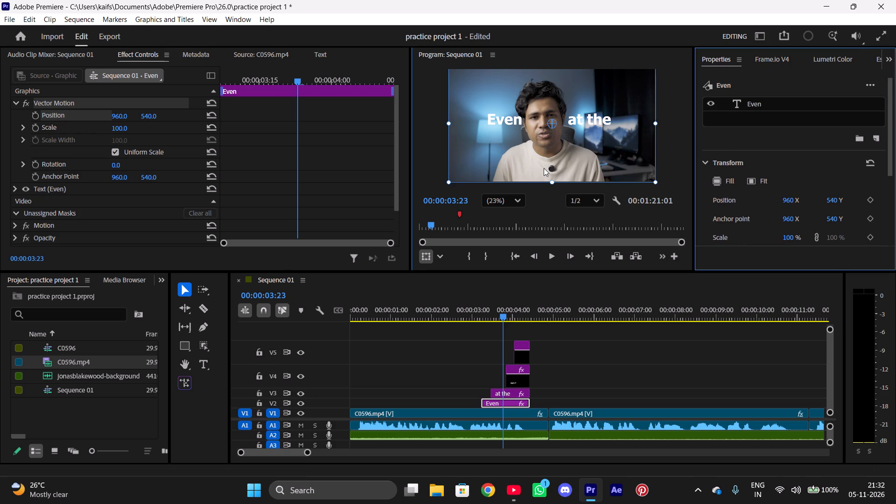
pyautogui.click(544, 168)
pyautogui.moveTo(549, 126); pyautogui.dragTo(552, 140)
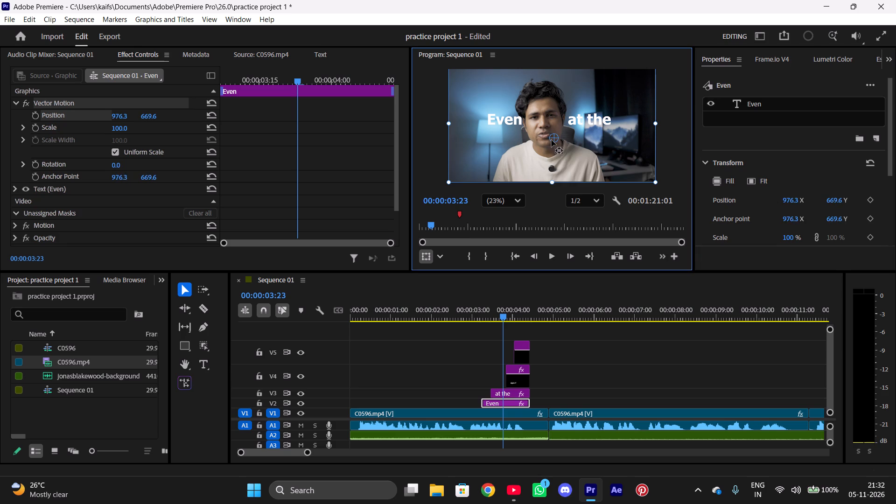
pyautogui.moveTo(552, 140); pyautogui.dragTo(551, 119)
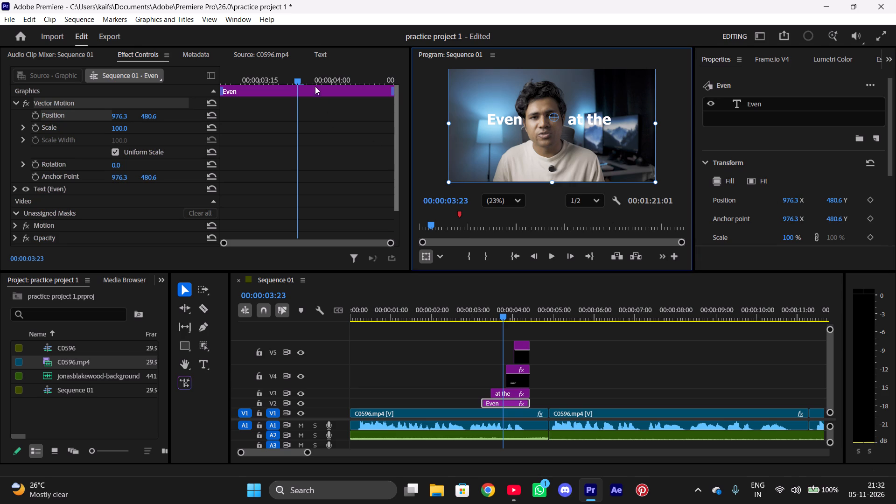
# At 00:00:03:07, move the "Even" title above the speaker's head, to a position of about 1361, 103.
pyautogui.moveTo(296, 83); pyautogui.dragTo(220, 104)
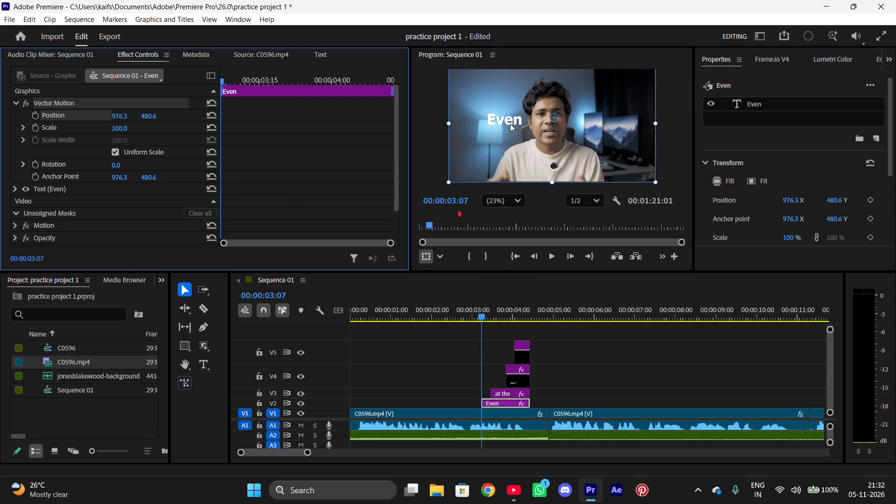
pyautogui.moveTo(510, 123); pyautogui.dragTo(552, 83)
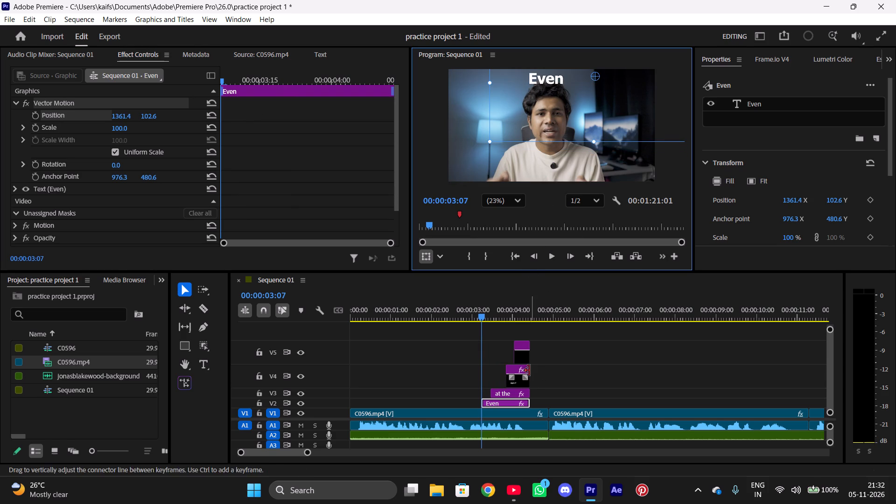
# At 00:00:03:24, move the V3 "at the" title over the speaker's forehead, beneath "Even", to about 1285, 410.
pyautogui.click(510, 392)
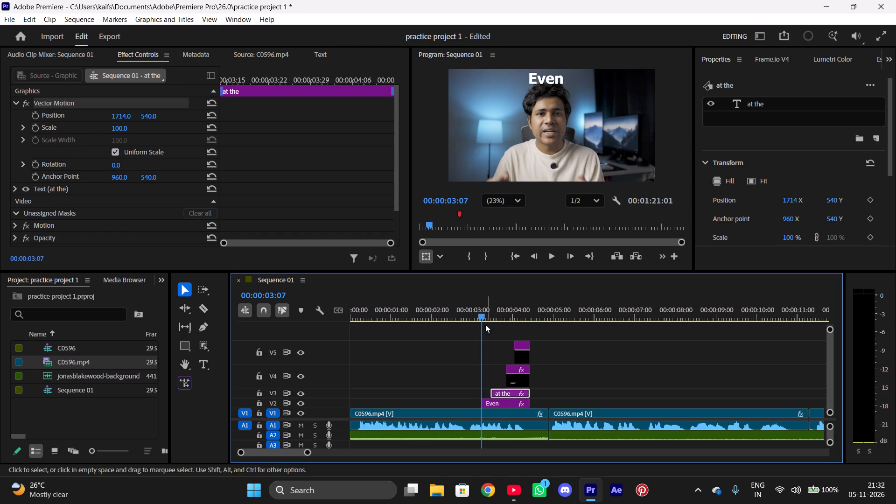
pyautogui.moveTo(481, 311); pyautogui.dragTo(506, 312)
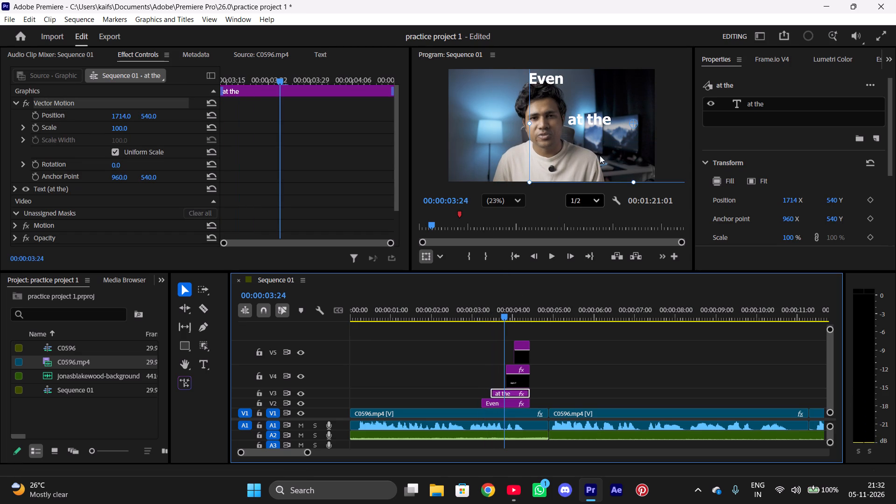
pyautogui.moveTo(597, 121); pyautogui.dragTo(550, 107)
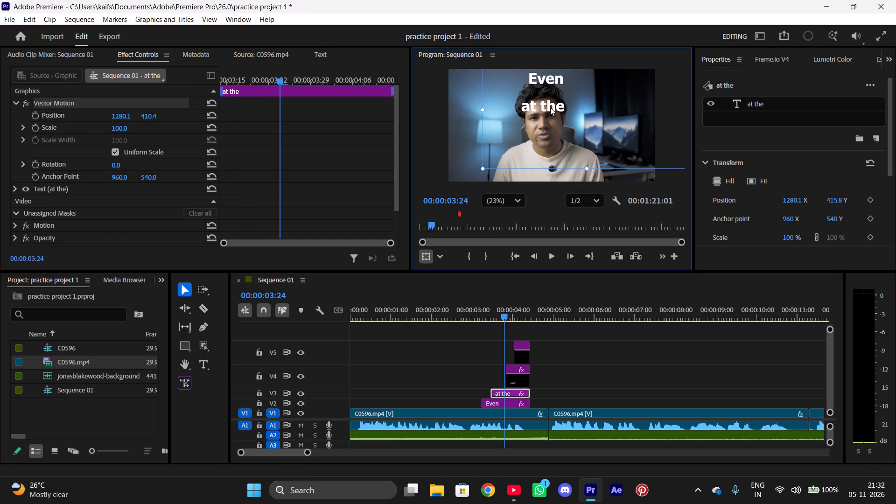
pyautogui.moveTo(550, 107); pyautogui.dragTo(551, 107)
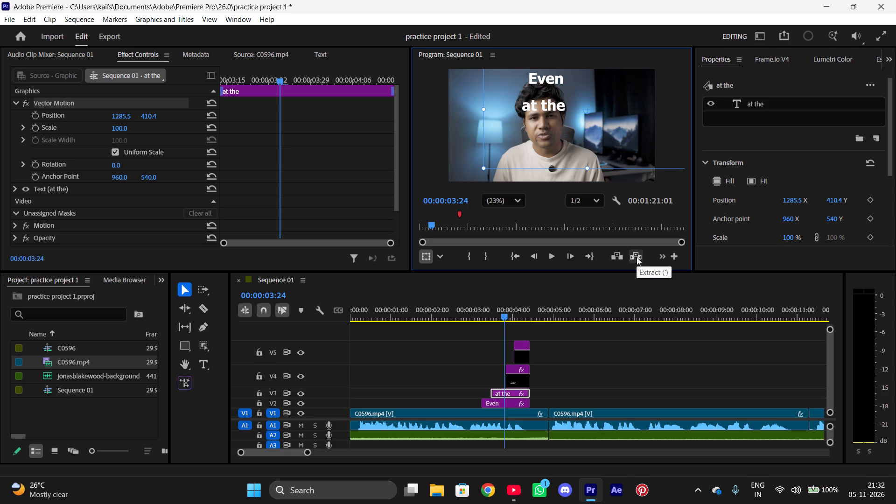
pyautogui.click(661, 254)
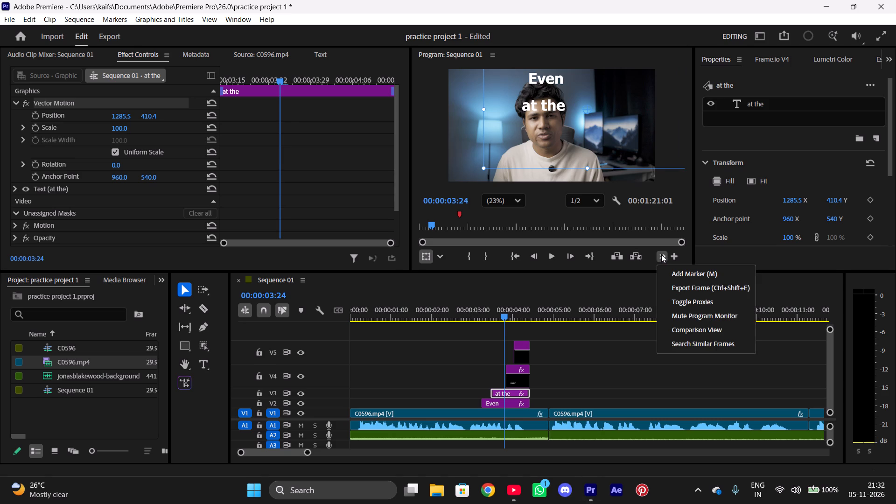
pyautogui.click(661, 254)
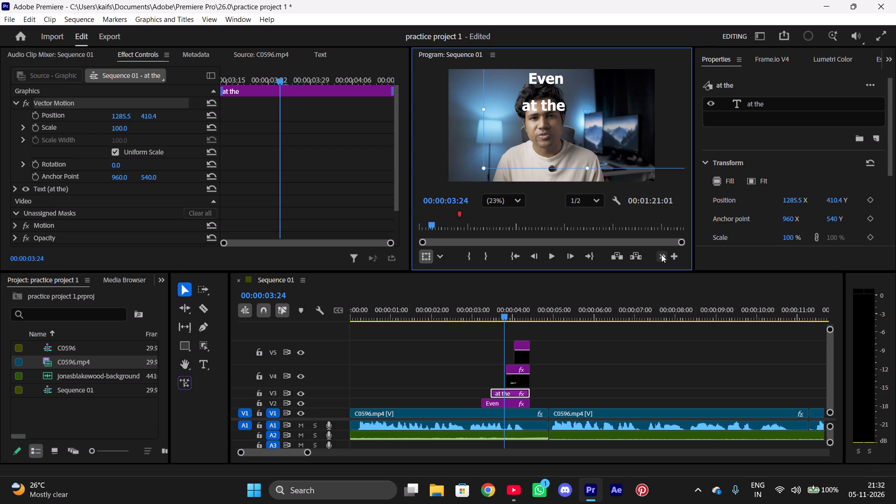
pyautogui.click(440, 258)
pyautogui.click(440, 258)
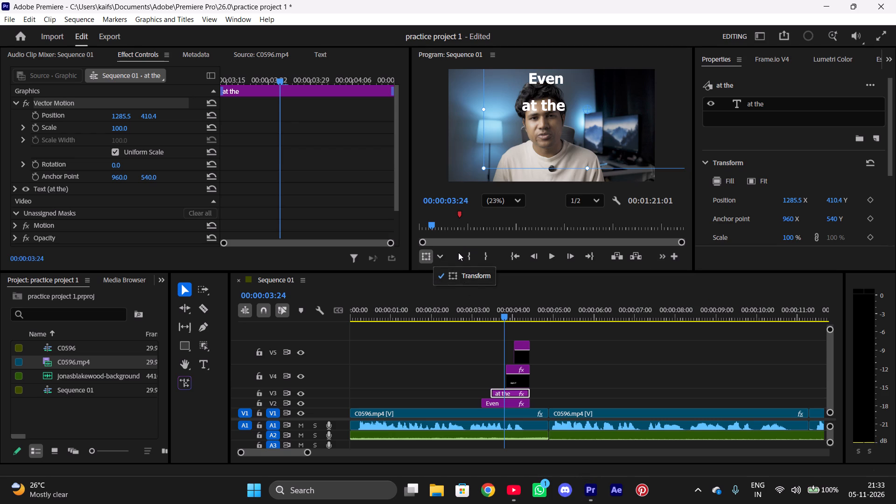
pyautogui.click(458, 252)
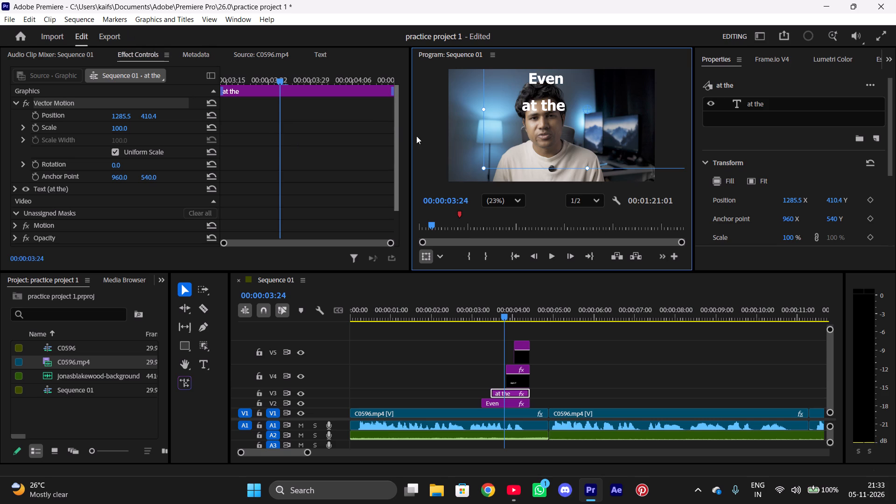
# Fine-tune the "at the" title's position beneath "Even" to about 1285, 405.
pyautogui.click(542, 109)
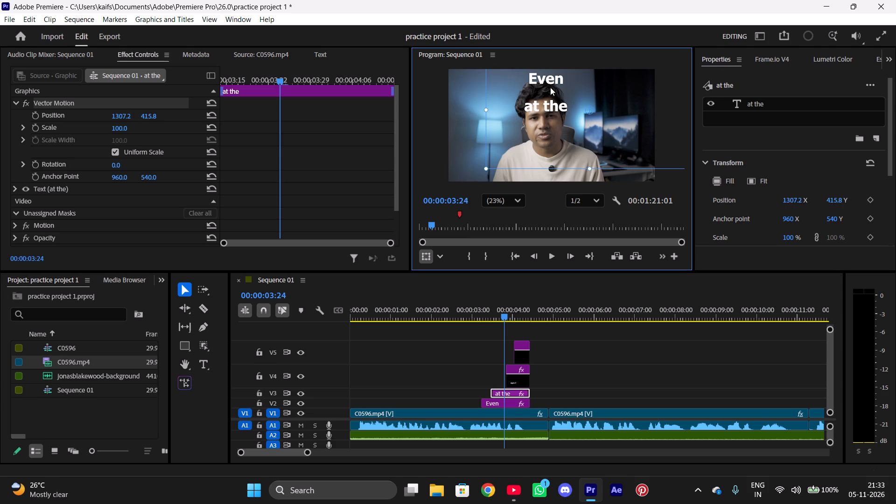
pyautogui.click(549, 76)
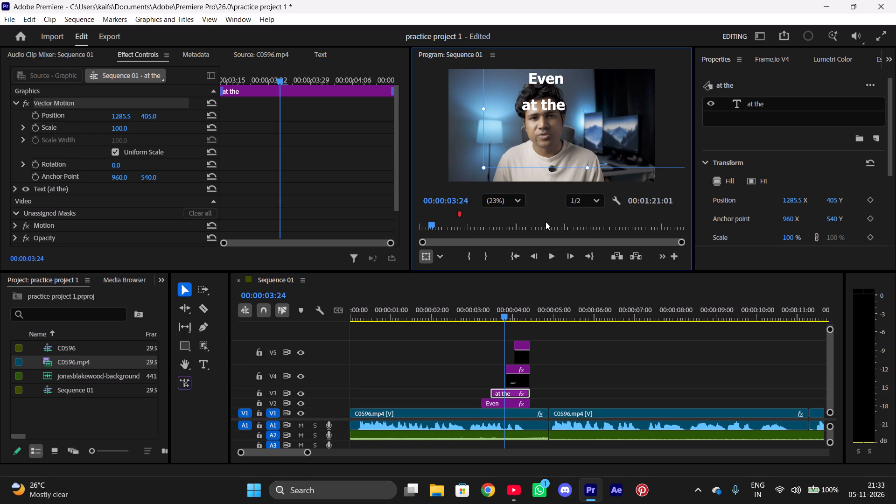
# Lower the "Even" title closer to "at the" and centre it over that line, at position 1324, 172.8.
pyautogui.moveTo(515, 401); pyautogui.dragTo(560, 232)
pyautogui.moveTo(548, 81); pyautogui.dragTo(548, 86)
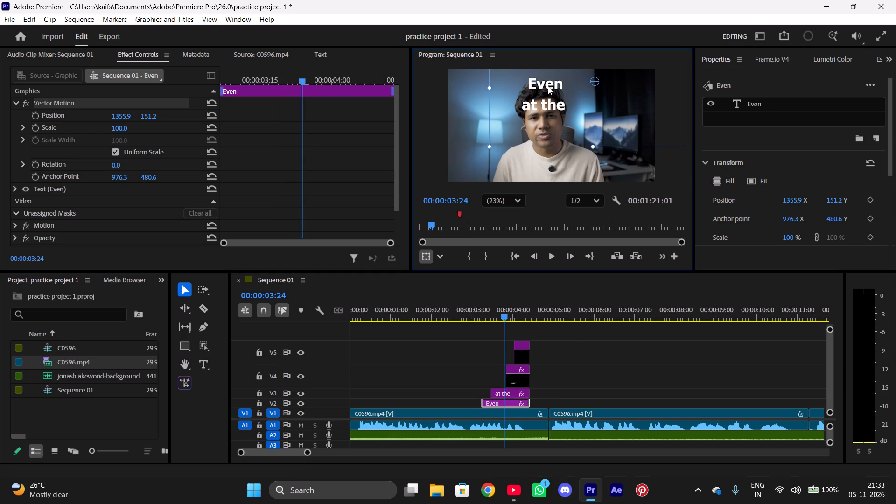
pyautogui.moveTo(548, 86); pyautogui.dragTo(547, 88)
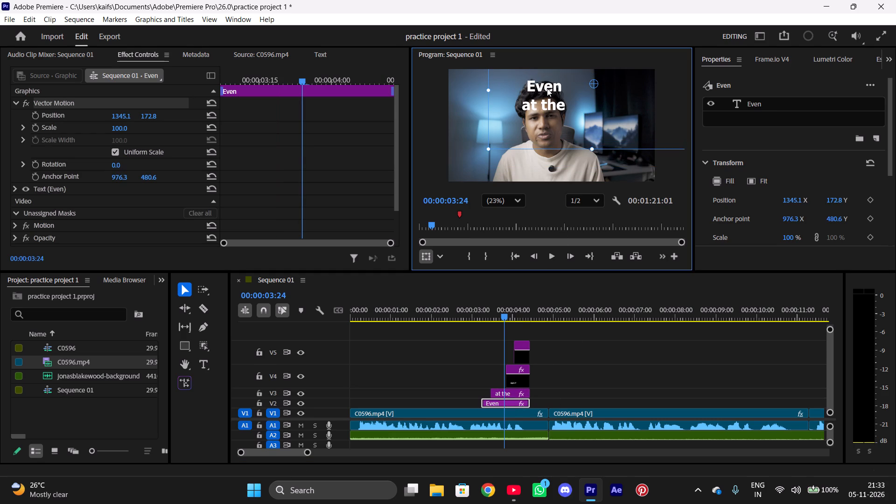
pyautogui.click(548, 86)
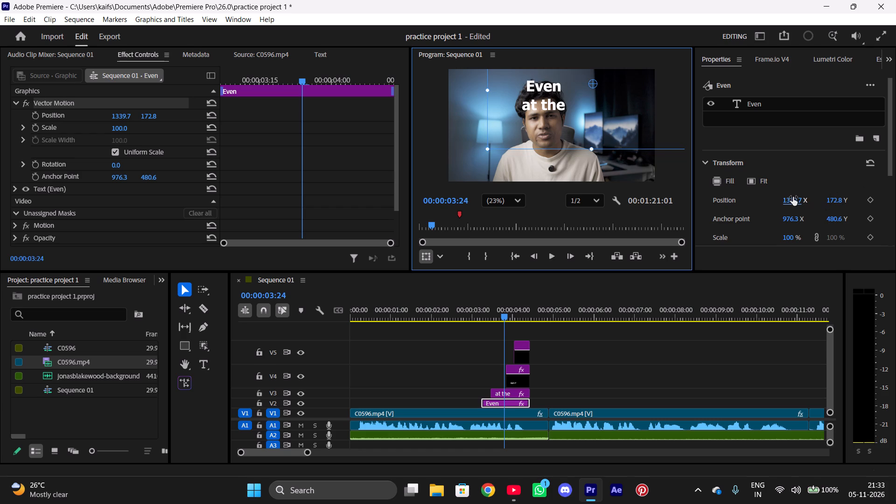
pyautogui.moveTo(797, 198); pyautogui.dragTo(788, 201)
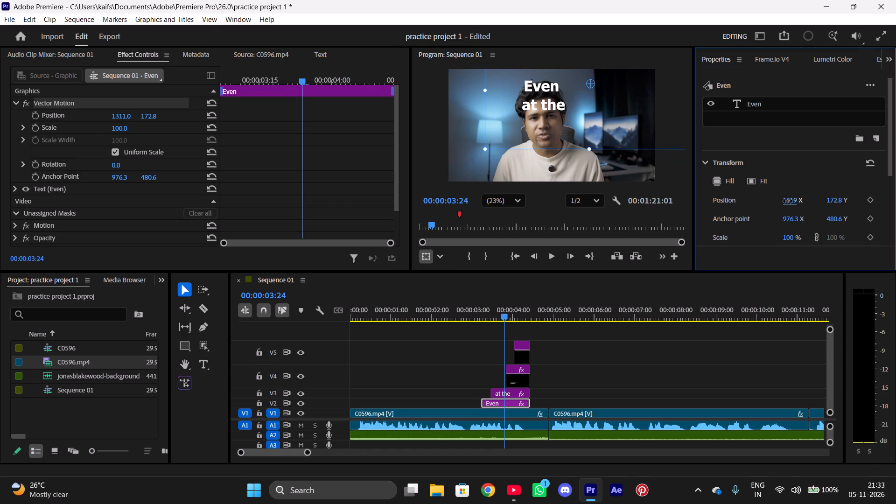
pyautogui.moveTo(788, 201); pyautogui.dragTo(789, 201)
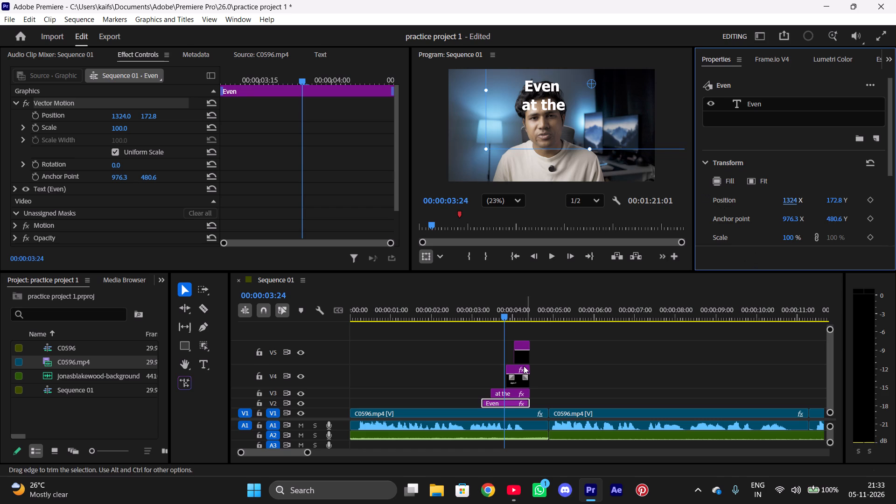
# At 00:00:04:12, move the V4 "age of" title directly beneath "at the", to about 1275, 579.
pyautogui.click(516, 382)
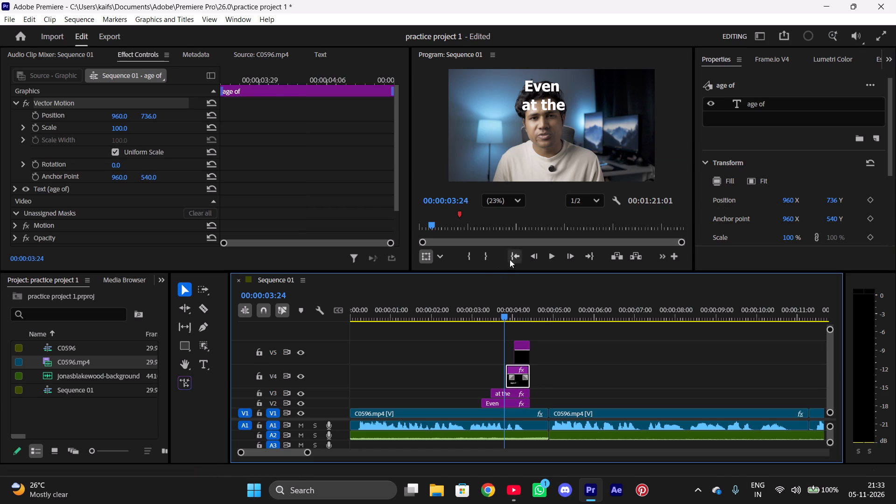
pyautogui.click(550, 256)
pyautogui.click(550, 256)
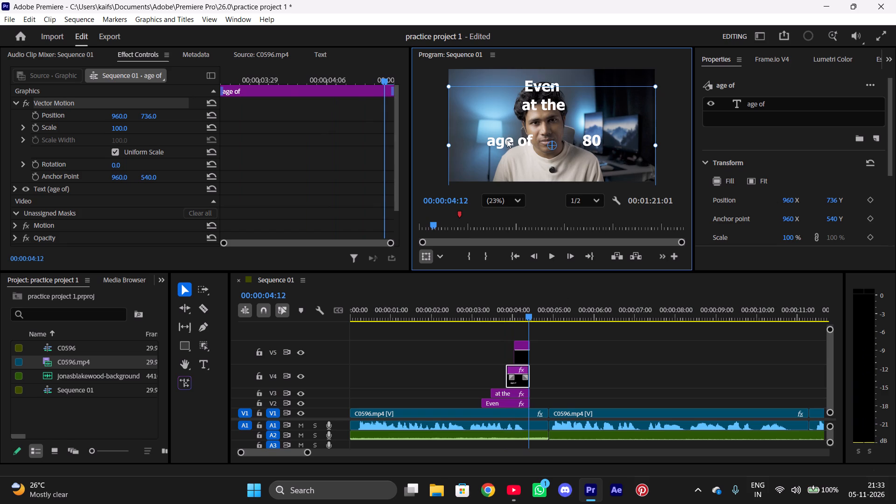
pyautogui.moveTo(510, 142); pyautogui.dragTo(542, 126)
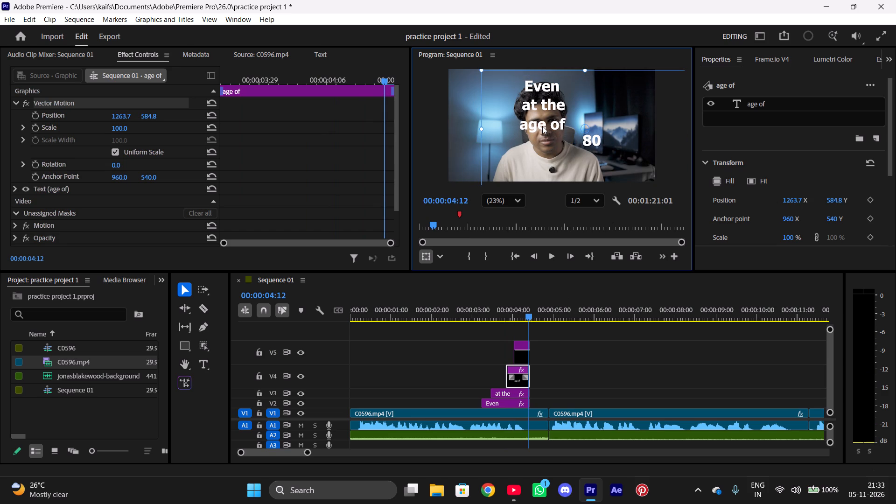
# Move the V5 "80" title beneath "age of" to about 917, 704, and place its anchor point on the number.
pyautogui.click(592, 144)
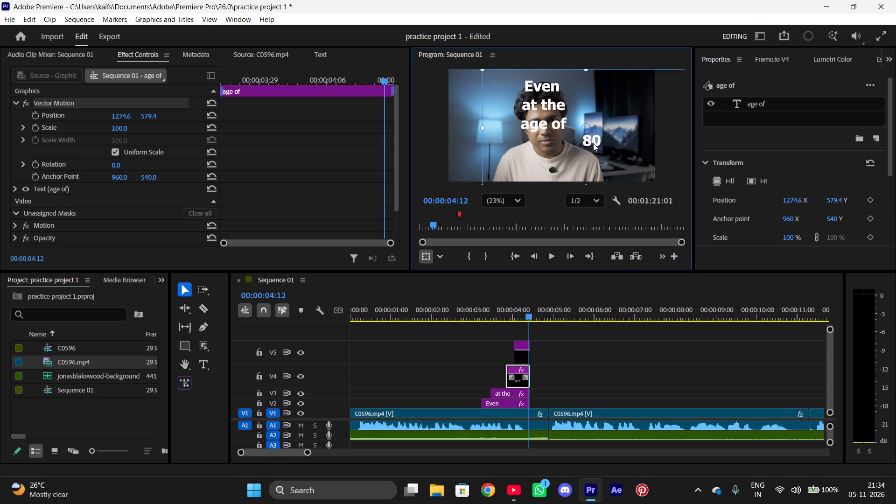
pyautogui.click(525, 355)
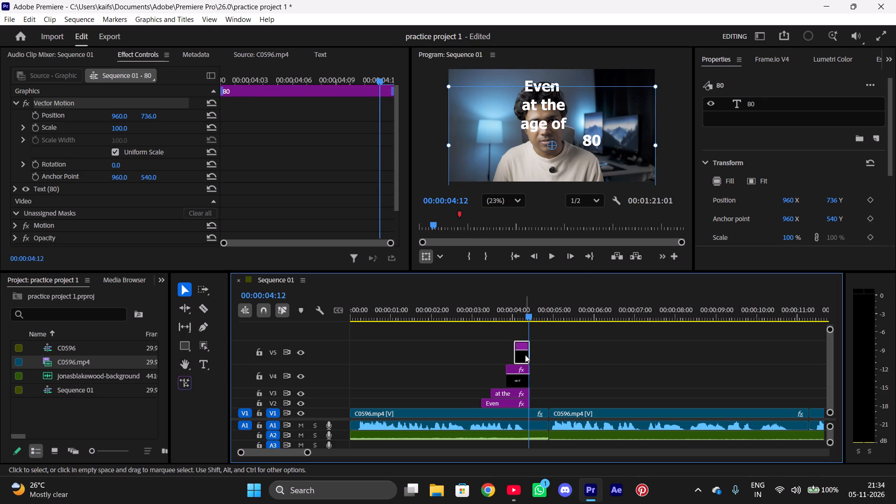
pyautogui.moveTo(595, 138); pyautogui.dragTo(544, 147)
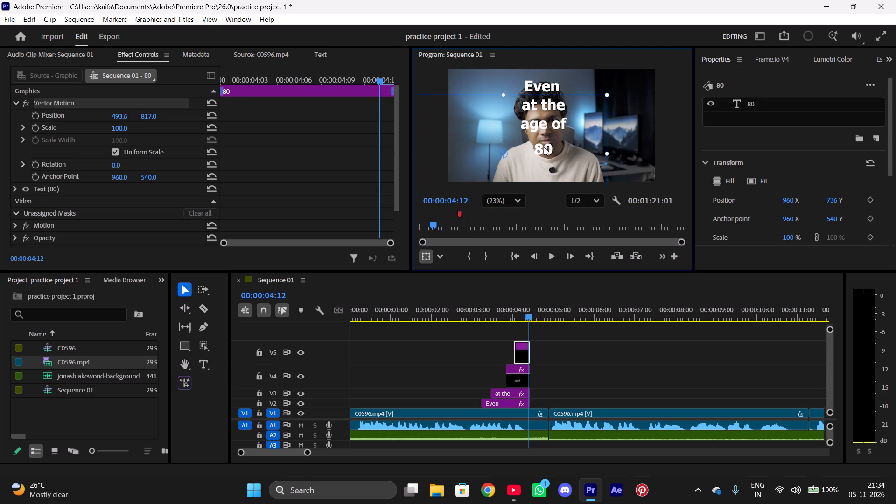
pyautogui.moveTo(544, 147); pyautogui.dragTo(548, 144)
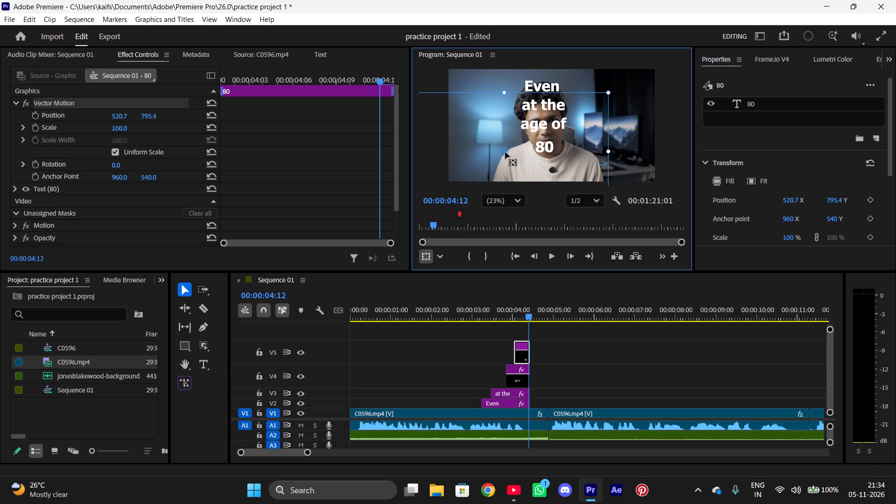
pyautogui.moveTo(505, 152); pyautogui.dragTo(547, 147)
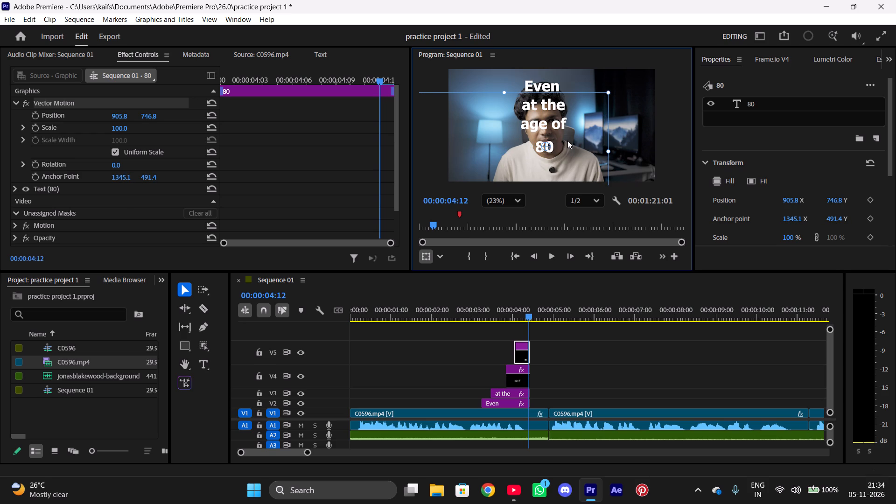
pyautogui.moveTo(567, 140); pyautogui.dragTo(568, 136)
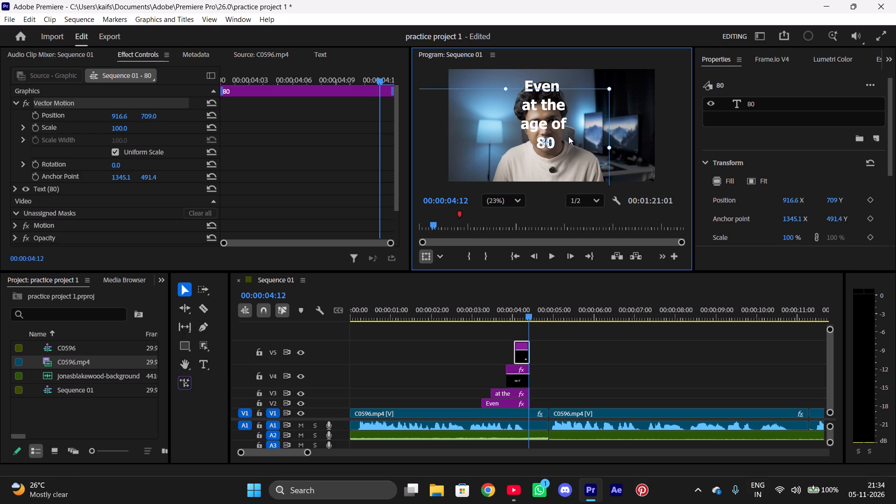
pyautogui.moveTo(568, 136); pyautogui.dragTo(568, 136)
pyautogui.click(656, 131)
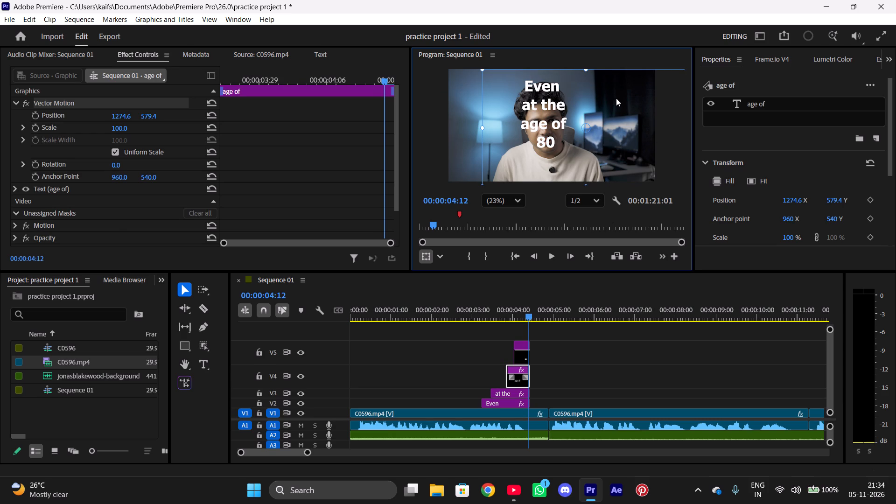
pyautogui.click(682, 59)
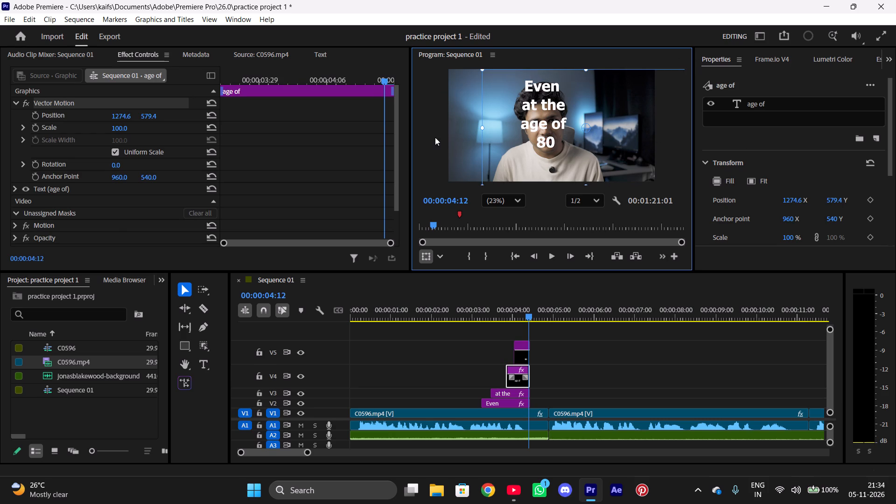
pyautogui.click(427, 139)
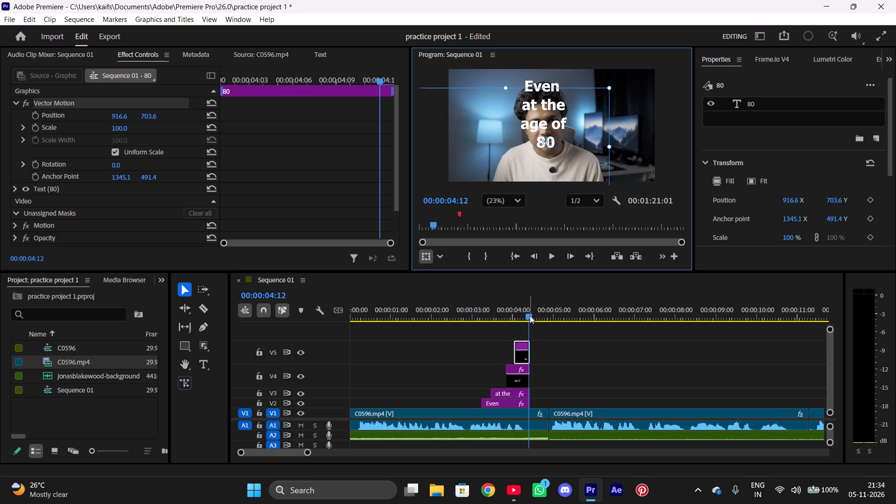
# Play the sequence from 00:00:02:24 through the stacked titles to check their timing against the speech.
pyautogui.moveTo(530, 315); pyautogui.dragTo(517, 322)
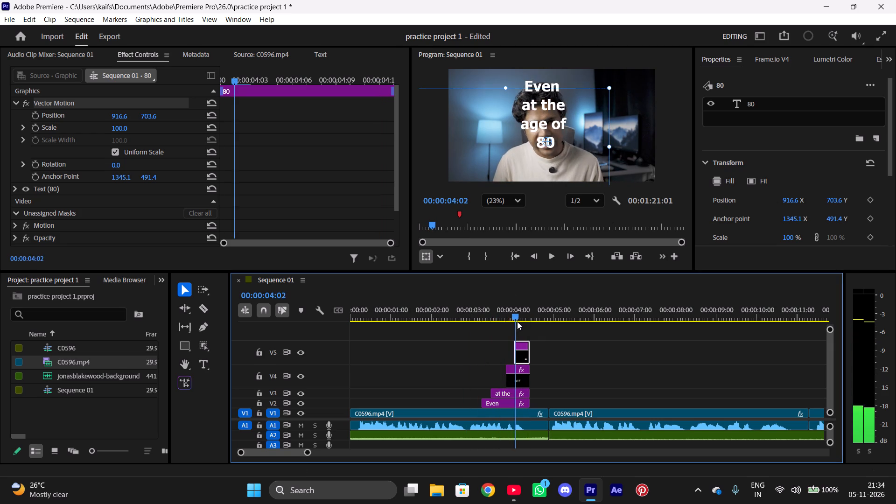
pyautogui.moveTo(517, 322); pyautogui.dragTo(465, 331)
pyautogui.click(479, 342)
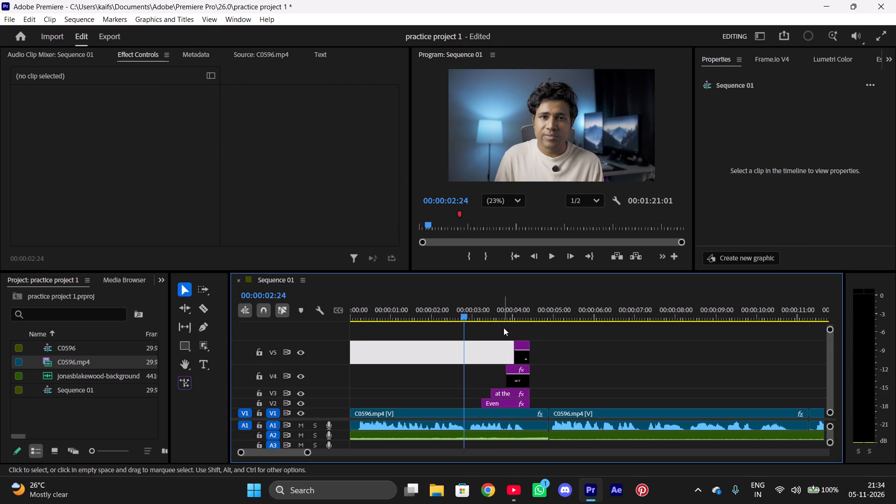
pyautogui.click(504, 326)
pyautogui.click(550, 253)
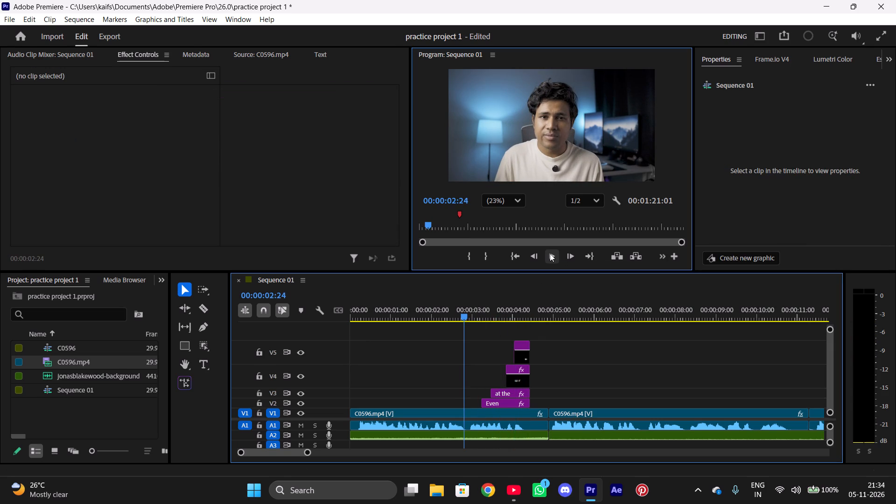
pyautogui.click(550, 253)
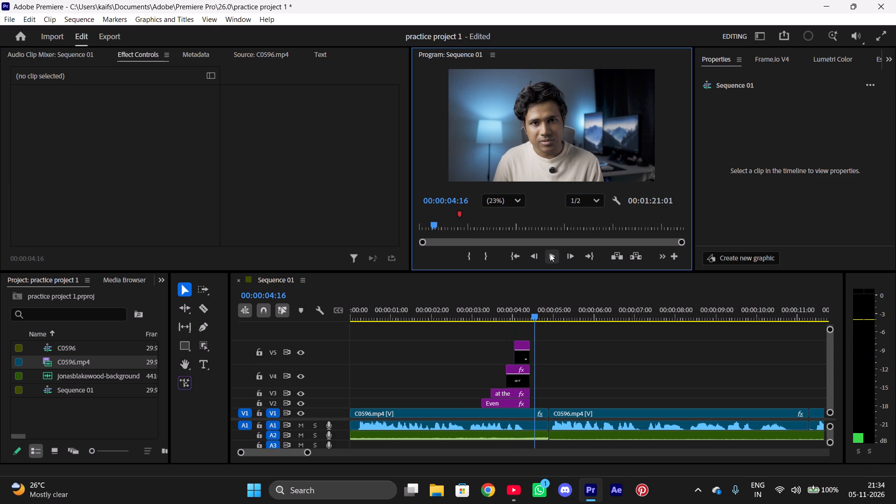
pyautogui.moveTo(535, 313); pyautogui.dragTo(513, 317)
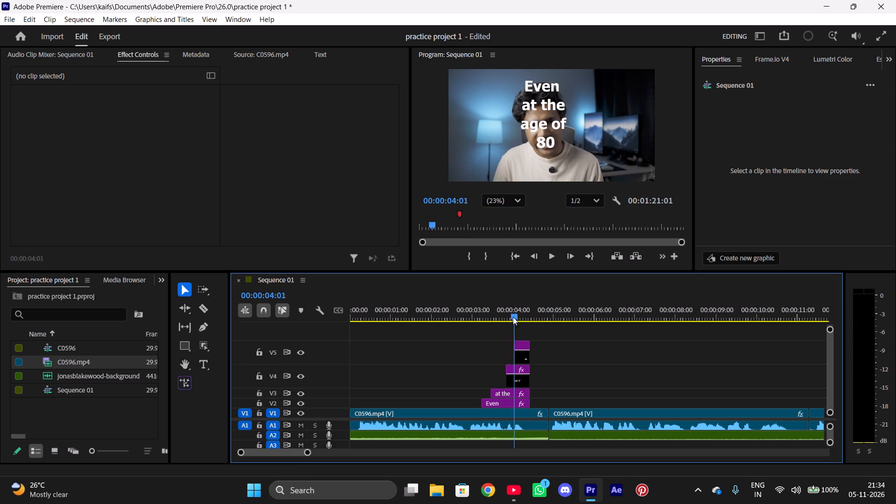
pyautogui.moveTo(513, 317); pyautogui.dragTo(480, 317)
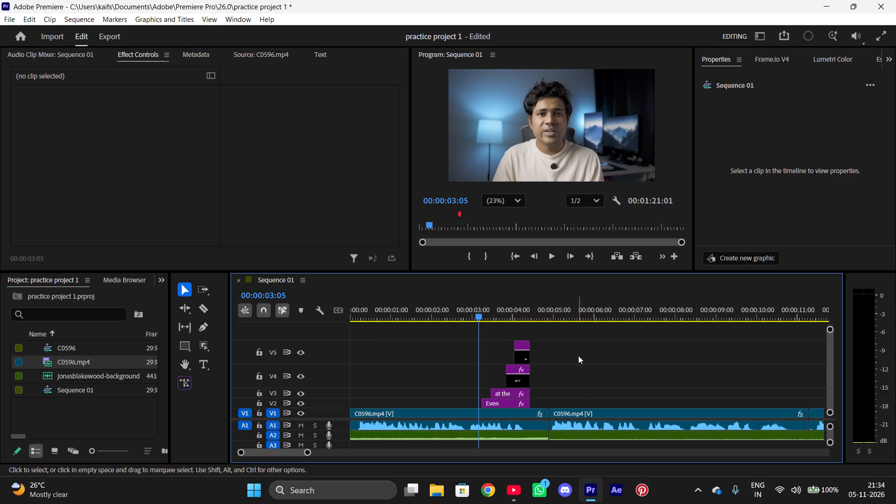
# Extend the ends of all four title clips on V2 to V5 to the end of the first C0596.mp4 clip.
pyautogui.moveTo(556, 330); pyautogui.dragTo(513, 398)
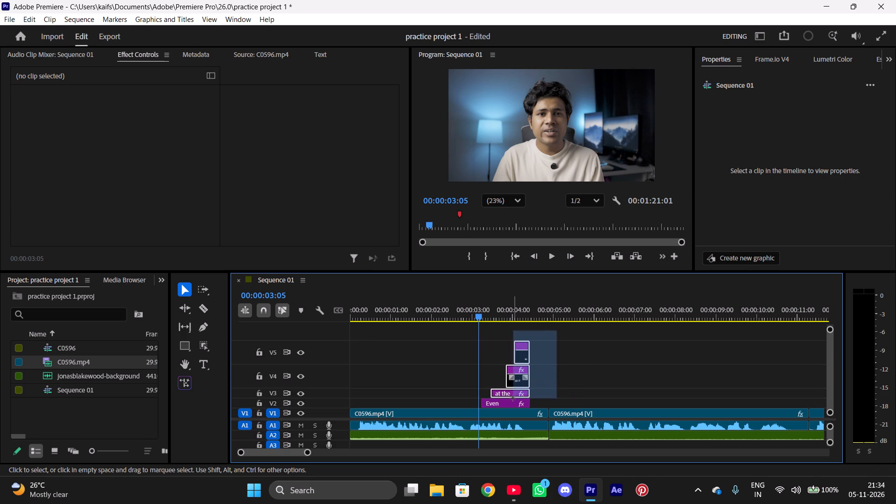
pyautogui.moveTo(513, 398); pyautogui.dragTo(513, 404)
pyautogui.moveTo(529, 403); pyautogui.dragTo(539, 402)
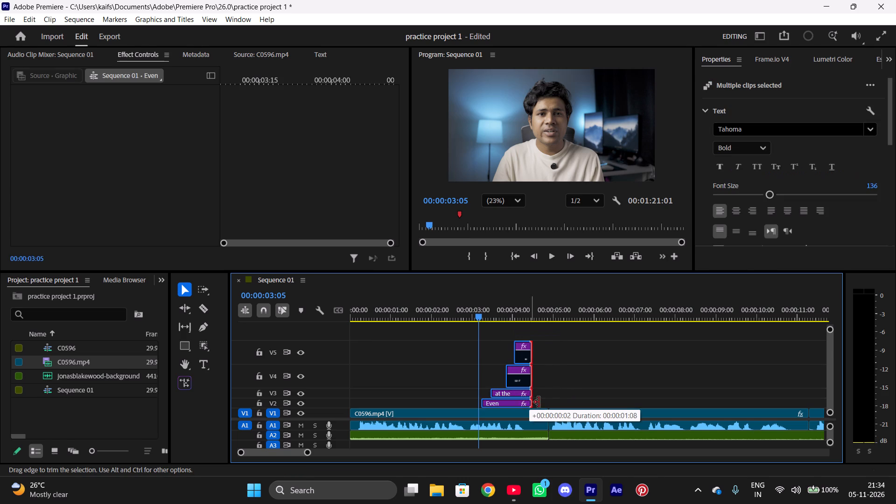
pyautogui.moveTo(539, 402); pyautogui.dragTo(548, 402)
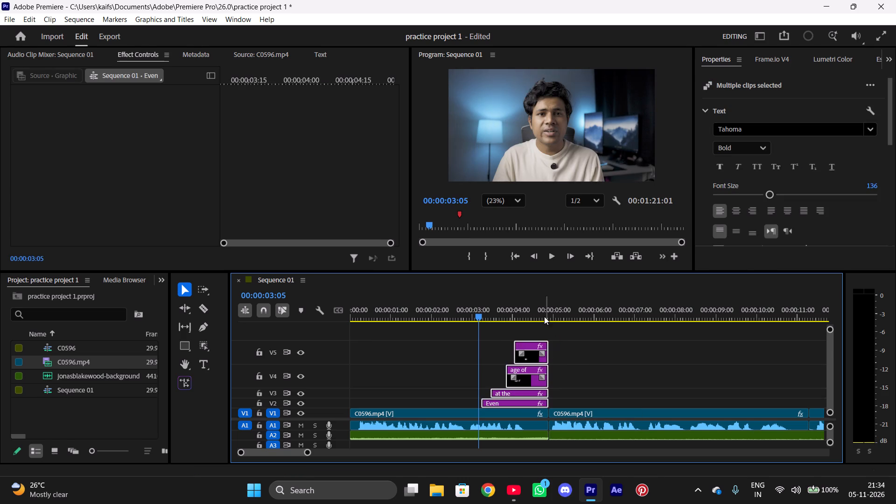
# Play back the extended titles from 00:00:03:05 to check how long they stay on screen.
pyautogui.click(553, 262)
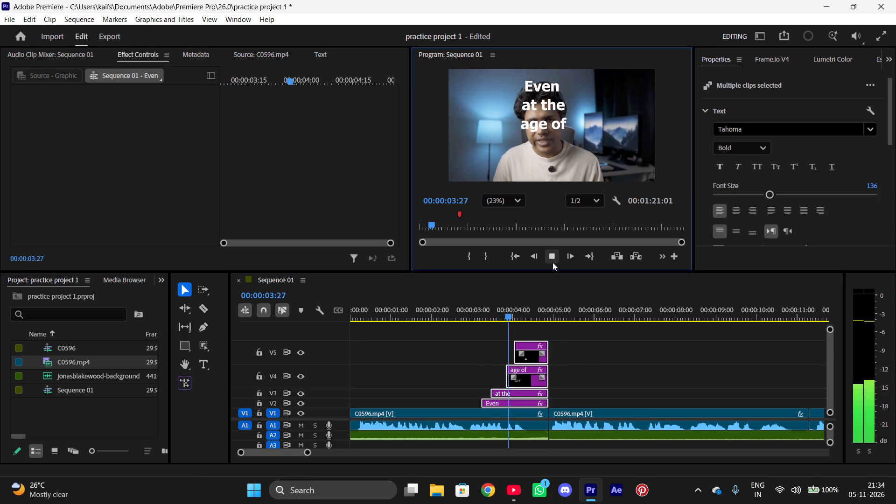
pyautogui.click(553, 262)
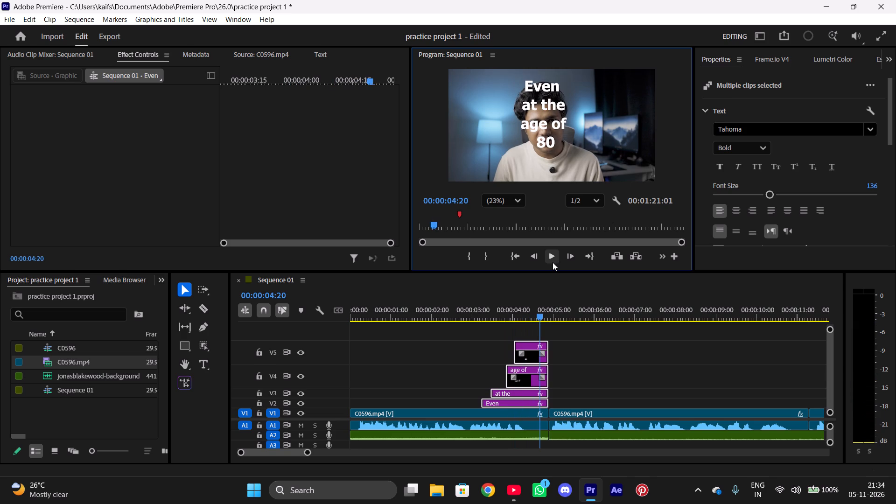
pyautogui.moveTo(540, 317); pyautogui.dragTo(446, 339)
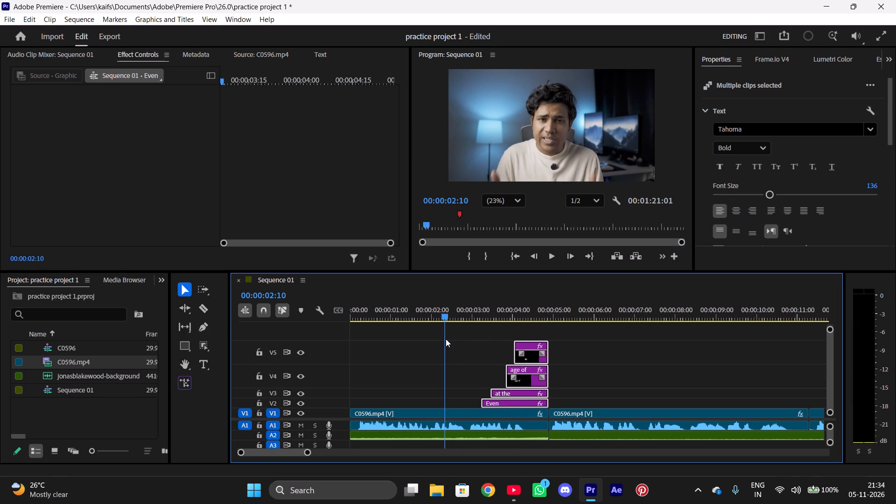
pyautogui.moveTo(446, 339); pyautogui.dragTo(464, 334)
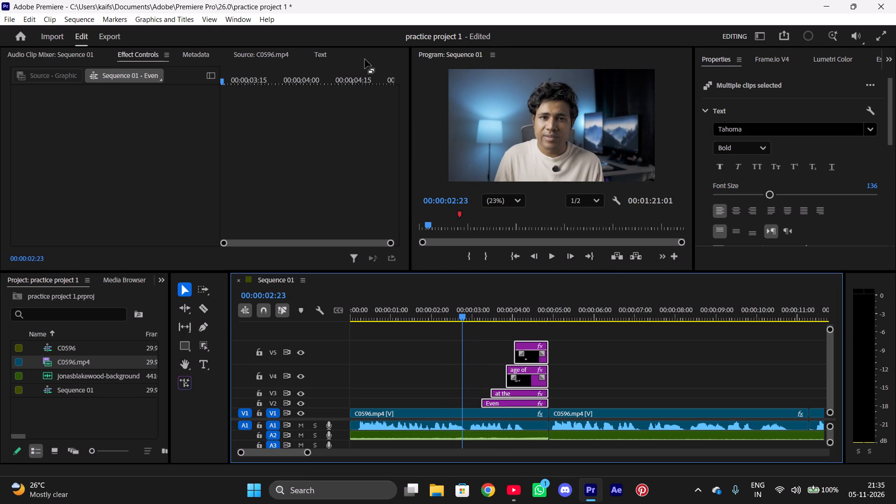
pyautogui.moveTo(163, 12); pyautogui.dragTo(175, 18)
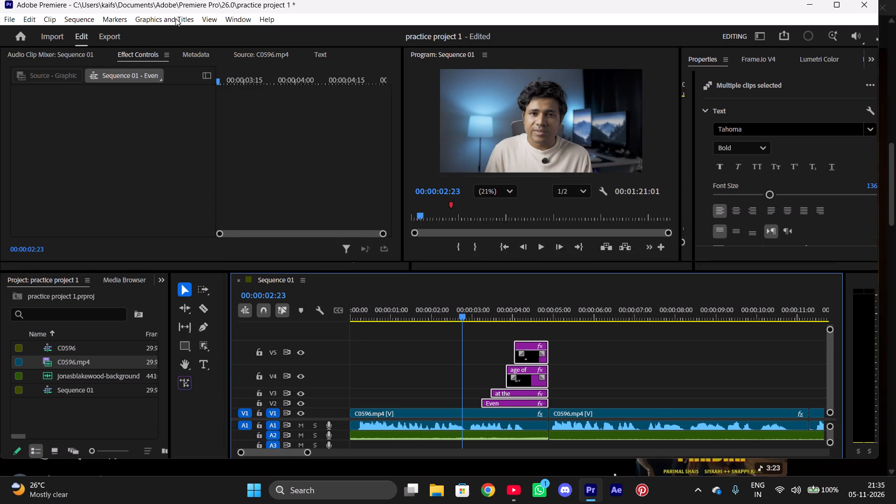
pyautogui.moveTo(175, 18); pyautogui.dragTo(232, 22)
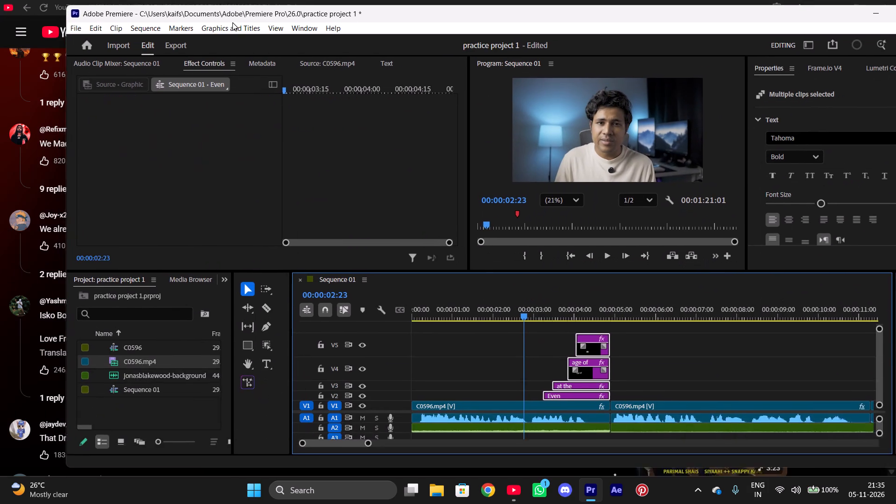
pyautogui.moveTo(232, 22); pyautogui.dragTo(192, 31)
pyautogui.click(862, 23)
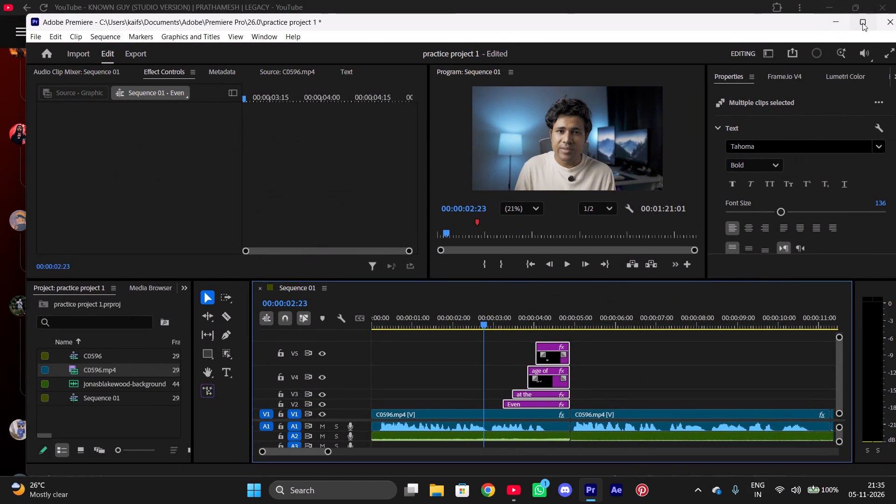
# Review the general sequence settings and apply them with the 29.97 fps Drop-Frame Timecode display format.
pyautogui.click(165, 14)
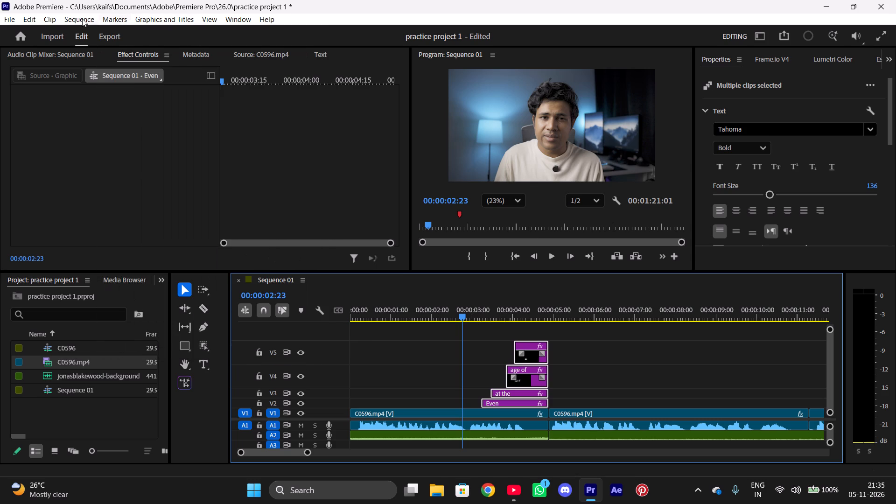
pyautogui.click(100, 33)
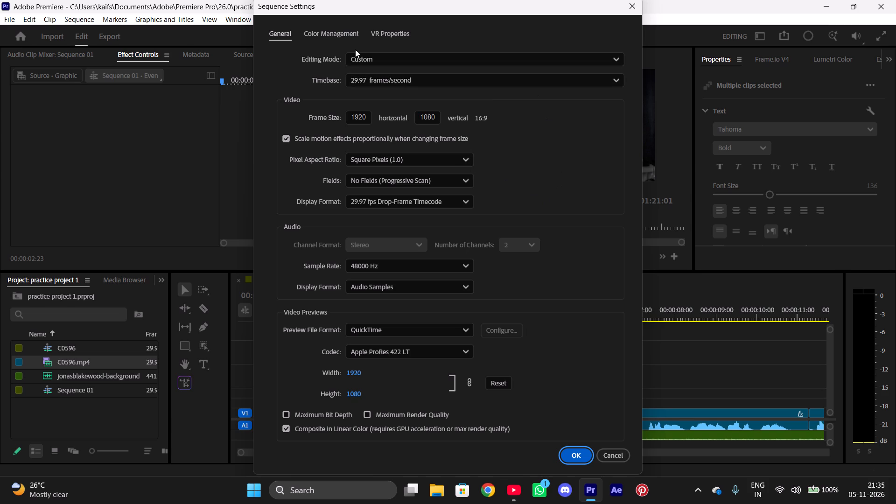
pyautogui.click(349, 28)
pyautogui.moveTo(297, 34); pyautogui.dragTo(289, 35)
pyautogui.click(289, 35)
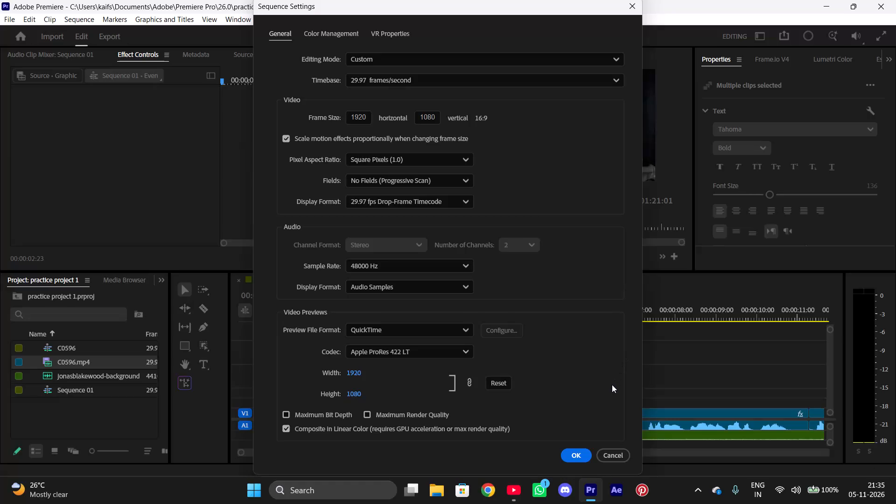
pyautogui.click(573, 459)
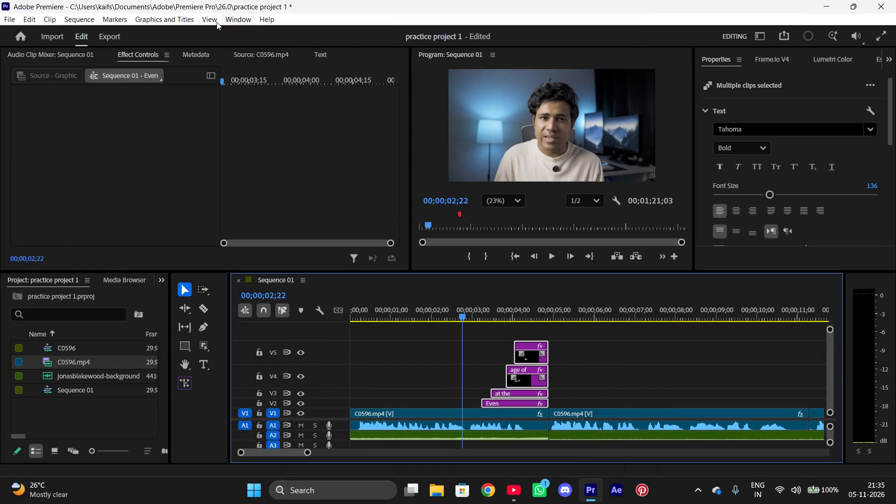
# Apply the Safe Margins guide template to the program preview.
pyautogui.click(214, 21)
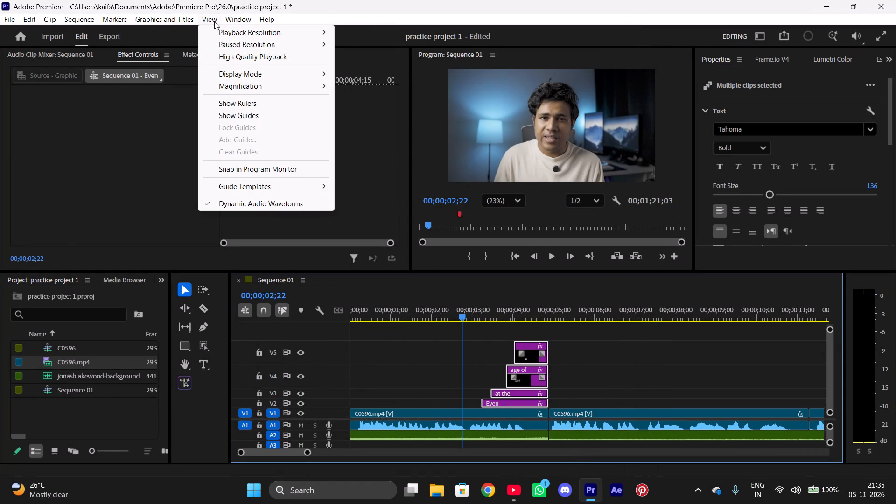
pyautogui.click(292, 188)
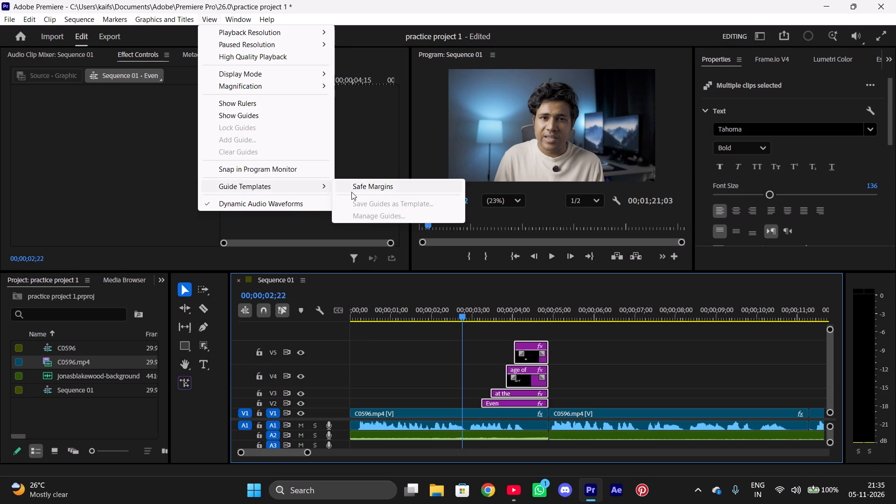
pyautogui.click(351, 192)
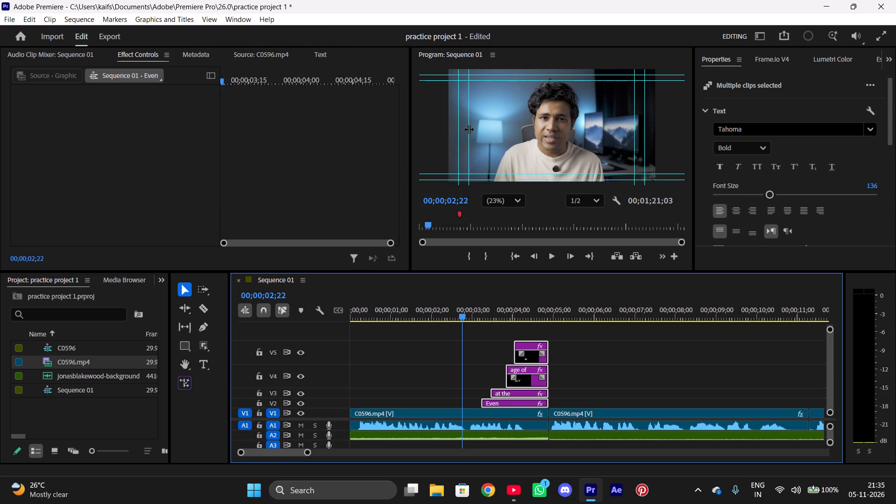
# Move the inner left vertical guide and the inner top horizontal guide to the frame's centre, at about 50%, to form a cross.
pyautogui.moveTo(469, 129); pyautogui.dragTo(546, 131)
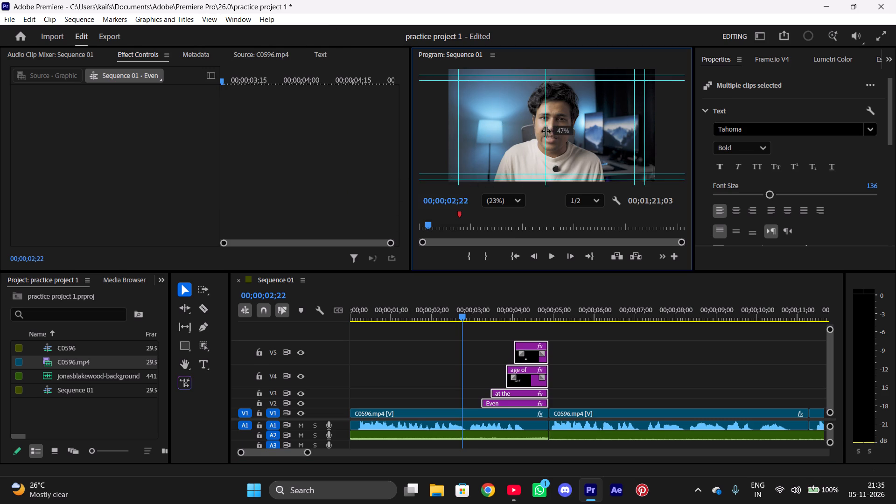
pyautogui.moveTo(546, 131); pyautogui.dragTo(548, 129)
pyautogui.moveTo(548, 129); pyautogui.dragTo(550, 128)
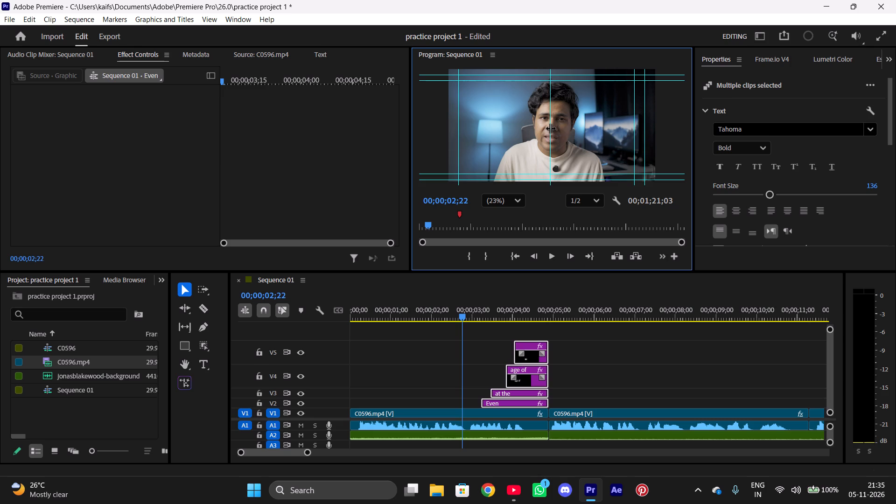
pyautogui.click(550, 128)
pyautogui.moveTo(574, 81); pyautogui.dragTo(571, 120)
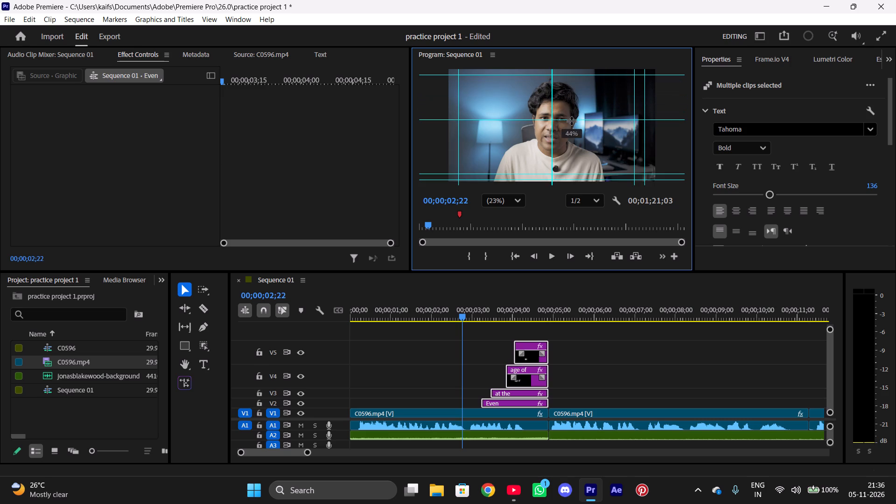
pyautogui.moveTo(571, 120); pyautogui.dragTo(572, 126)
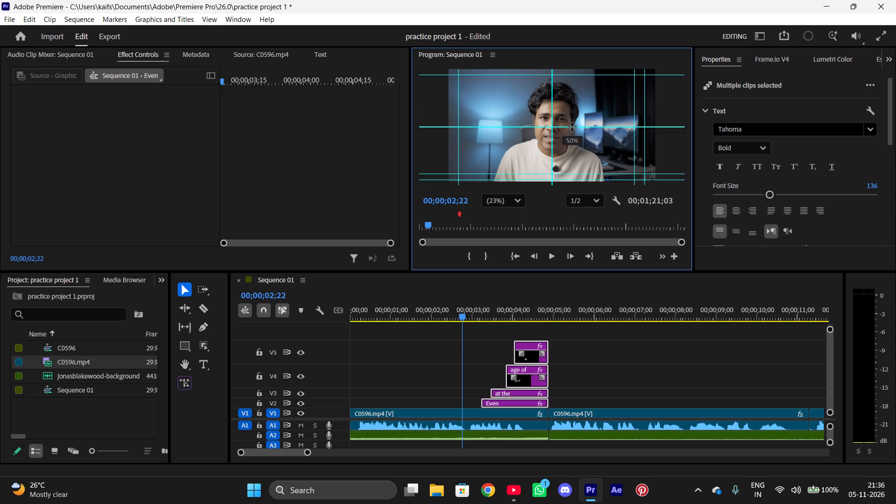
pyautogui.moveTo(572, 126); pyautogui.dragTo(572, 127)
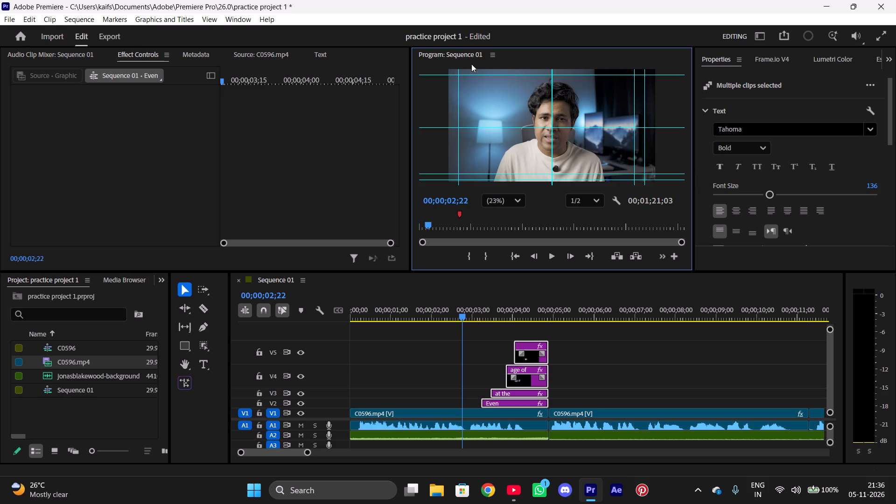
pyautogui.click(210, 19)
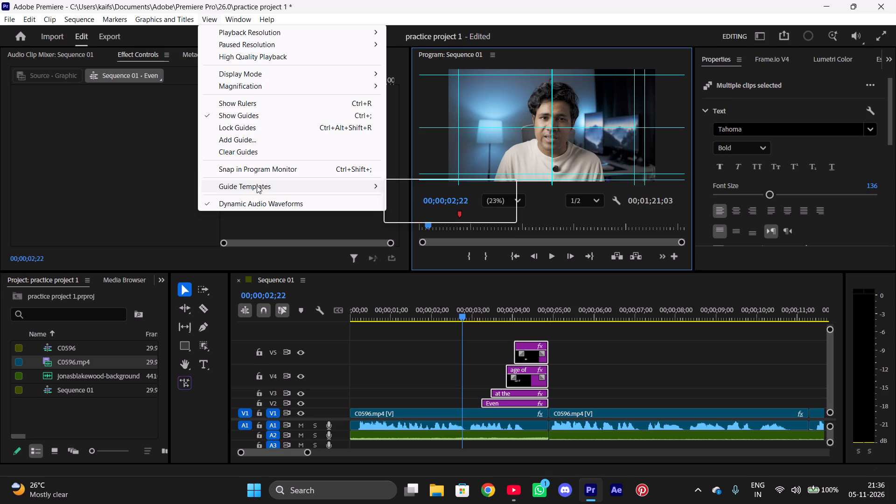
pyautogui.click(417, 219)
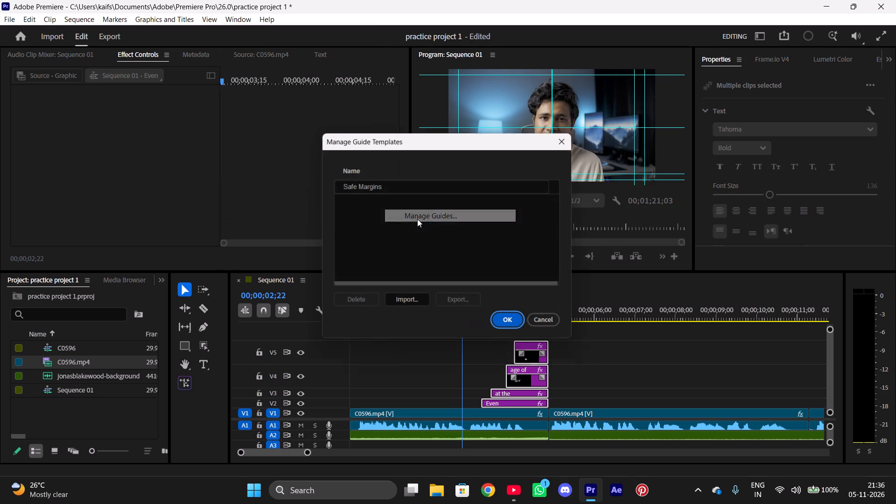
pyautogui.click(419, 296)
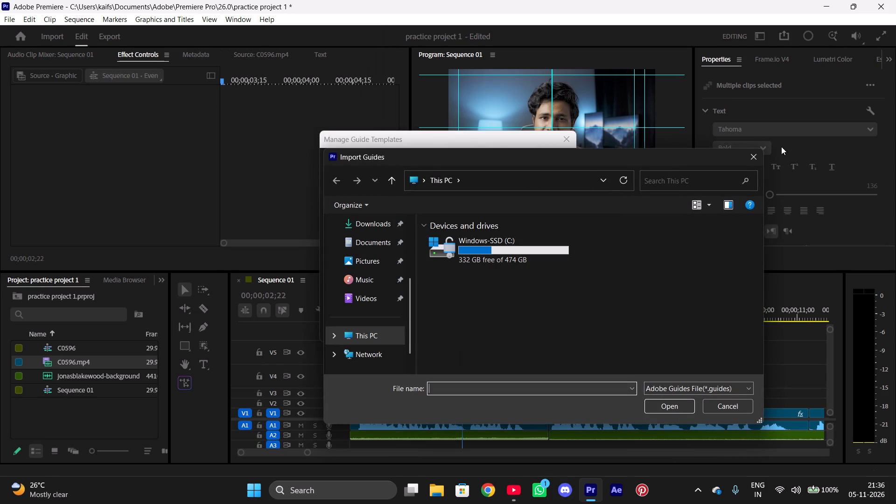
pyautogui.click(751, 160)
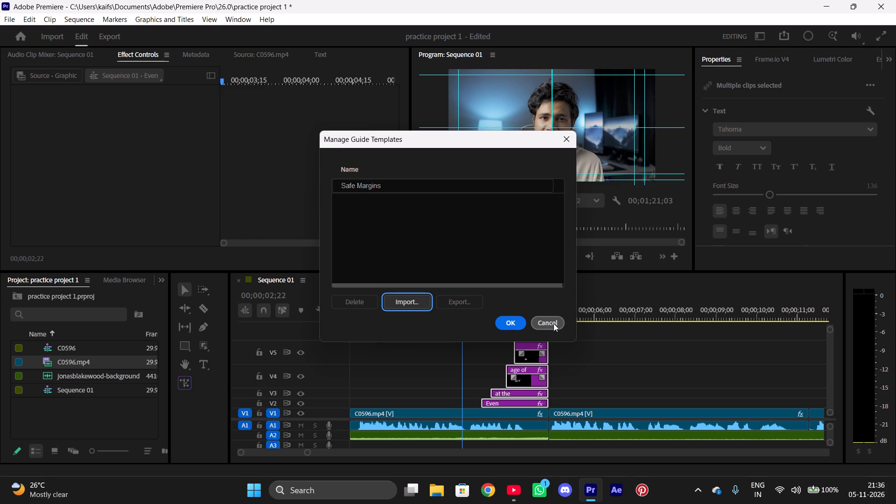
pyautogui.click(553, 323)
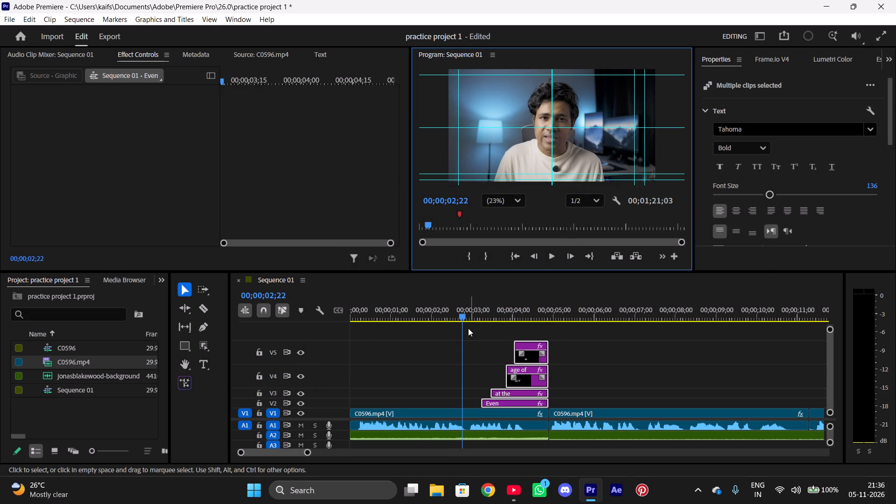
# Scrub through the four titles from about 00:00:02:22 to 00:00:04:06 to check their timing and alignment with the centre guides.
pyautogui.moveTo(463, 321); pyautogui.dragTo(462, 316)
pyautogui.moveTo(462, 316); pyautogui.dragTo(492, 314)
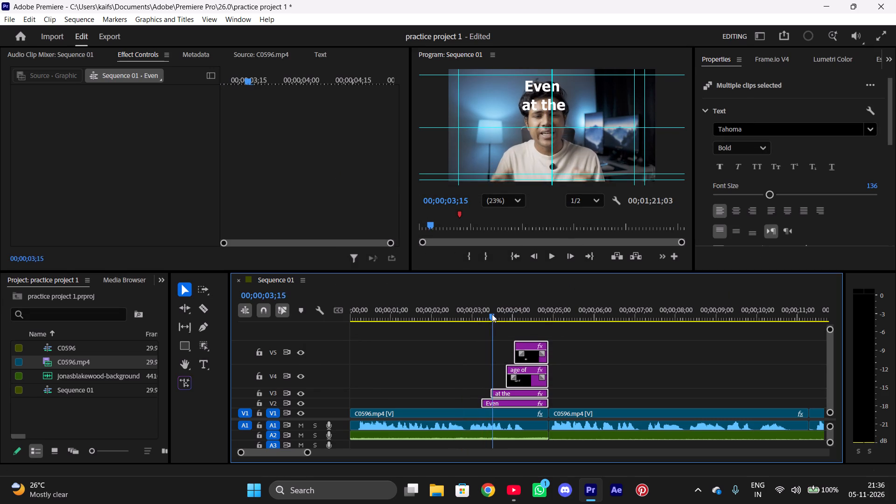
pyautogui.moveTo(492, 314); pyautogui.dragTo(495, 315)
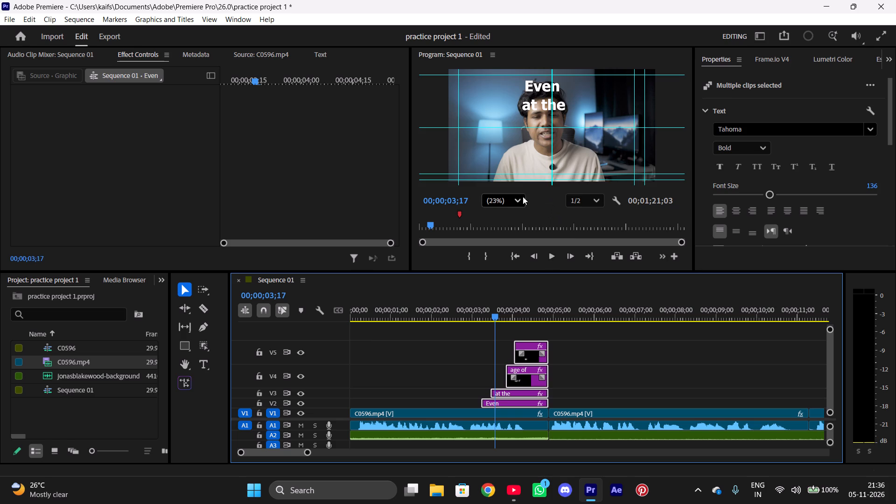
pyautogui.moveTo(496, 318); pyautogui.dragTo(484, 319)
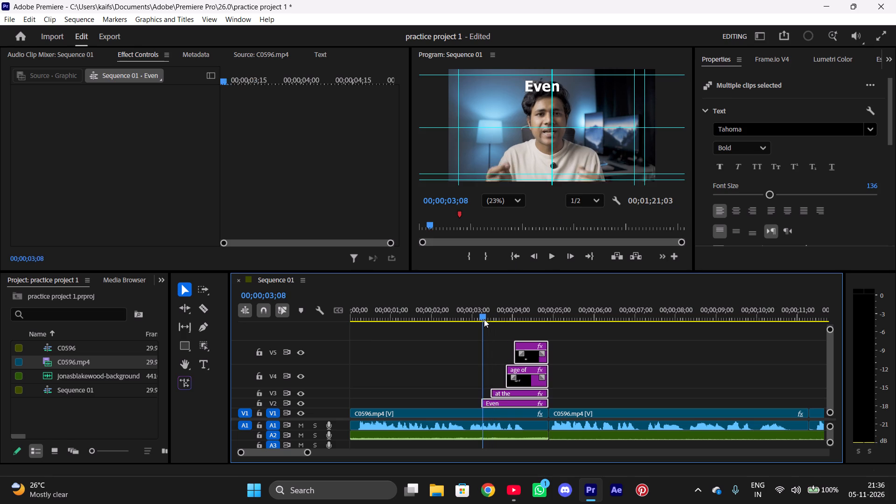
pyautogui.moveTo(484, 319); pyautogui.dragTo(513, 322)
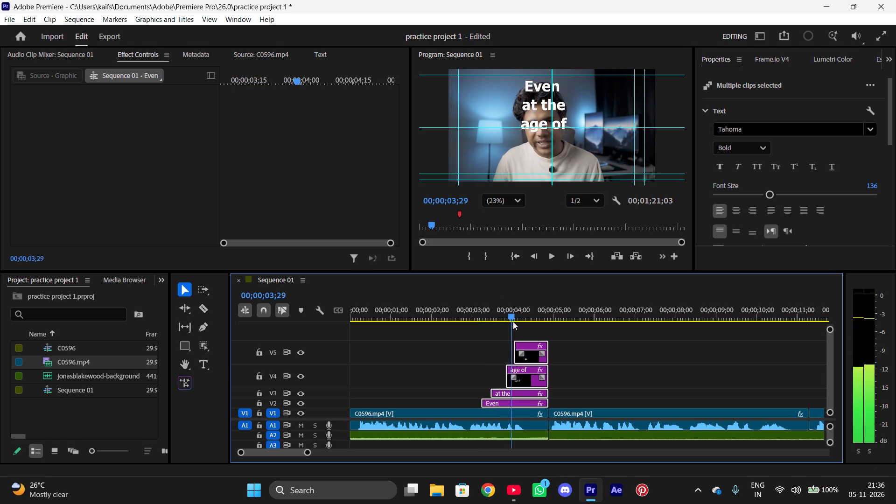
pyautogui.moveTo(513, 322); pyautogui.dragTo(521, 320)
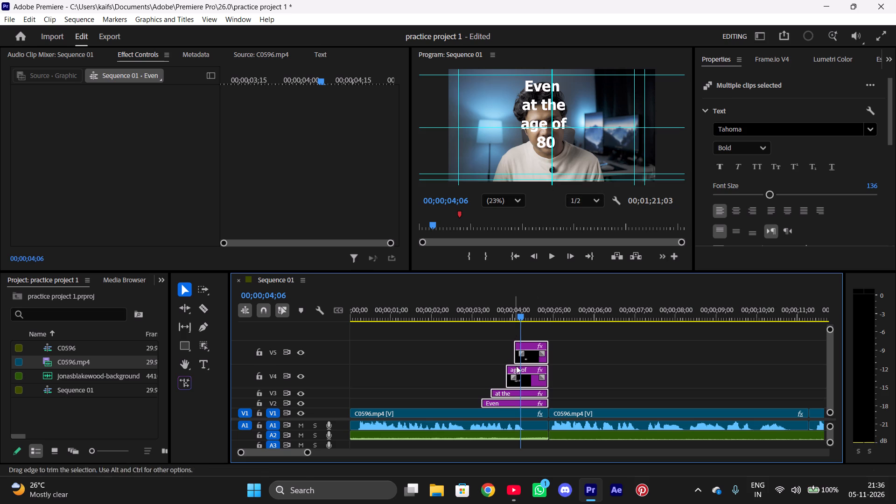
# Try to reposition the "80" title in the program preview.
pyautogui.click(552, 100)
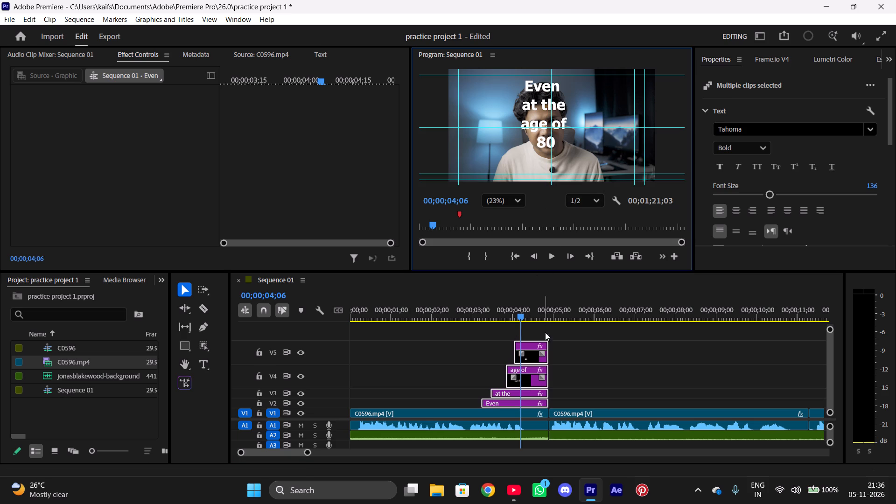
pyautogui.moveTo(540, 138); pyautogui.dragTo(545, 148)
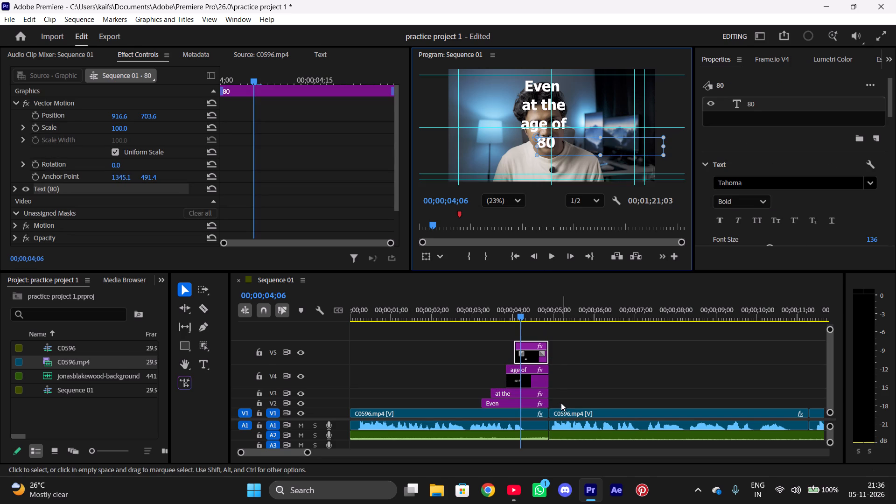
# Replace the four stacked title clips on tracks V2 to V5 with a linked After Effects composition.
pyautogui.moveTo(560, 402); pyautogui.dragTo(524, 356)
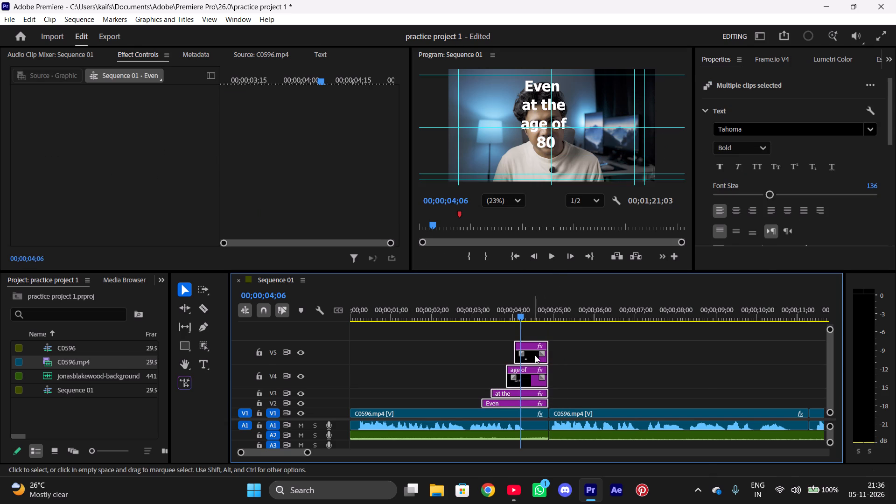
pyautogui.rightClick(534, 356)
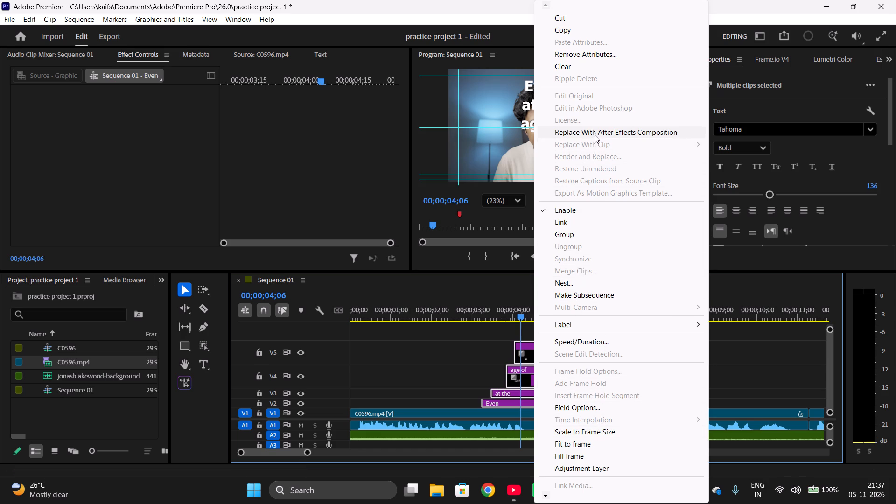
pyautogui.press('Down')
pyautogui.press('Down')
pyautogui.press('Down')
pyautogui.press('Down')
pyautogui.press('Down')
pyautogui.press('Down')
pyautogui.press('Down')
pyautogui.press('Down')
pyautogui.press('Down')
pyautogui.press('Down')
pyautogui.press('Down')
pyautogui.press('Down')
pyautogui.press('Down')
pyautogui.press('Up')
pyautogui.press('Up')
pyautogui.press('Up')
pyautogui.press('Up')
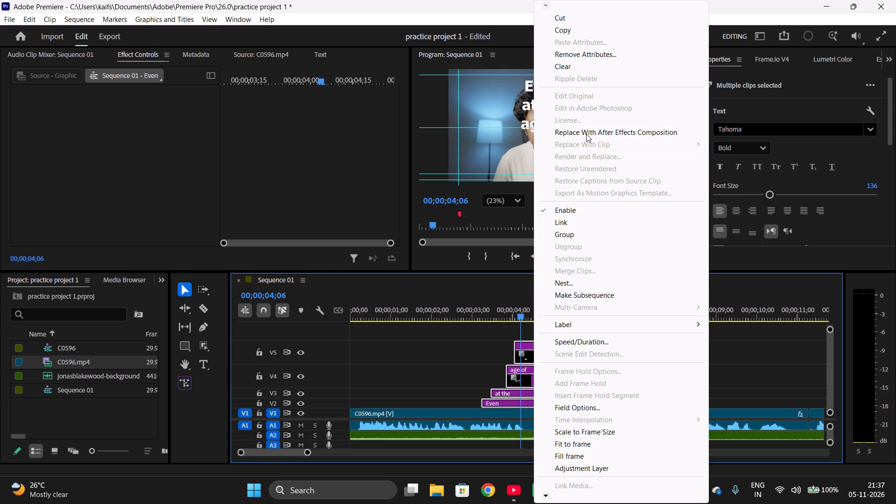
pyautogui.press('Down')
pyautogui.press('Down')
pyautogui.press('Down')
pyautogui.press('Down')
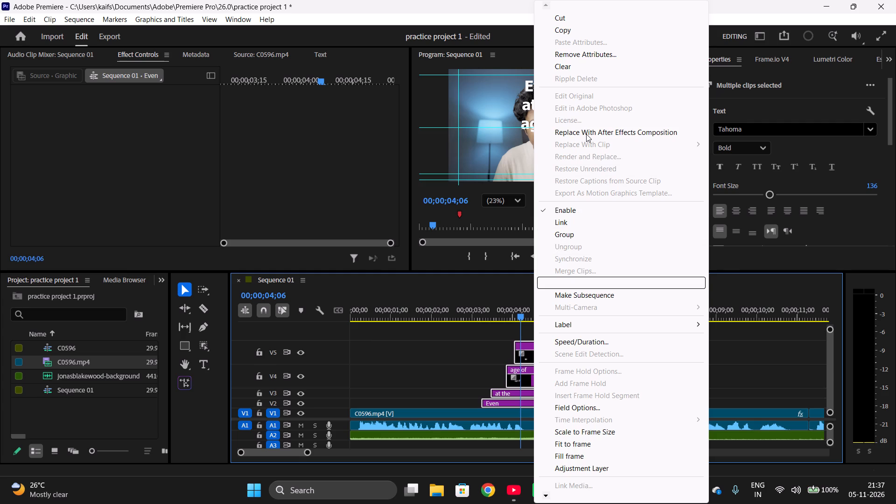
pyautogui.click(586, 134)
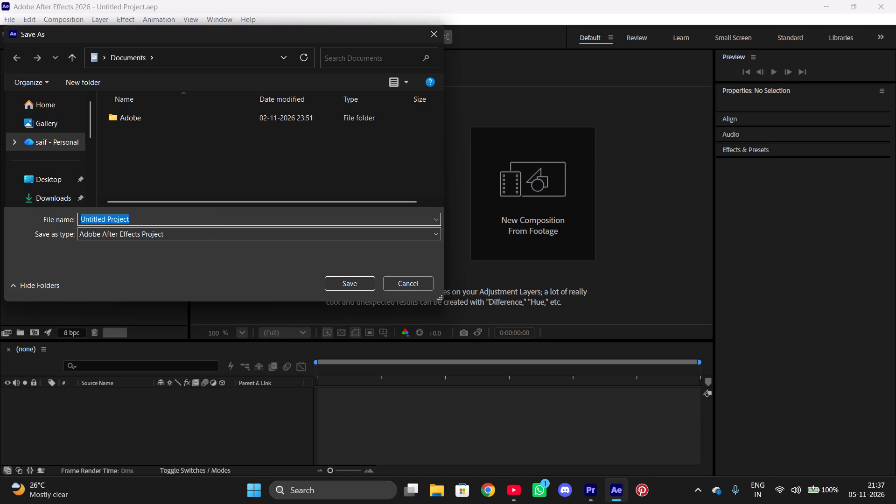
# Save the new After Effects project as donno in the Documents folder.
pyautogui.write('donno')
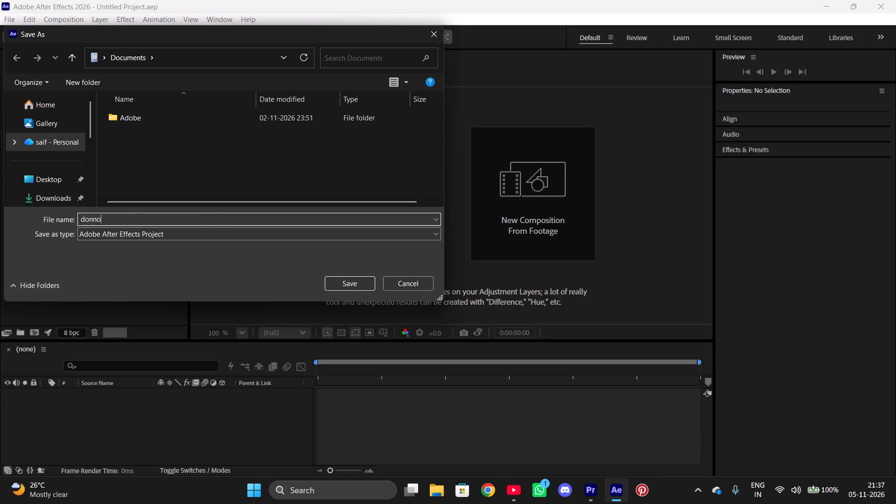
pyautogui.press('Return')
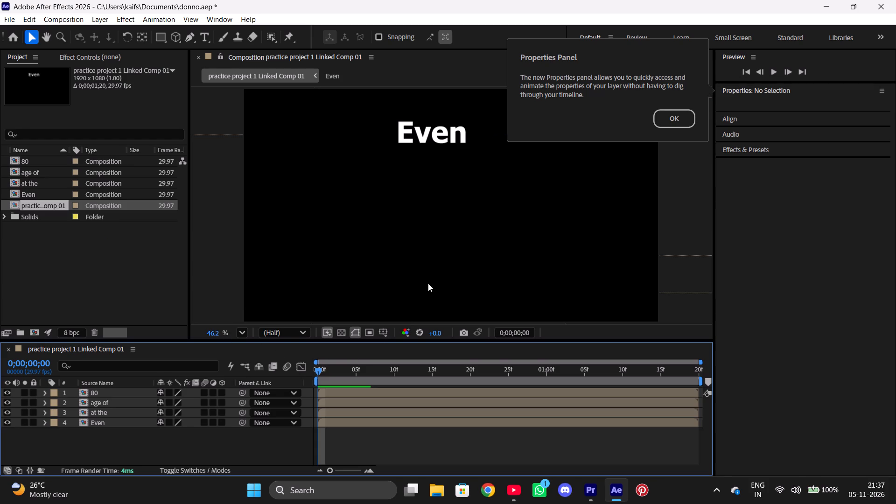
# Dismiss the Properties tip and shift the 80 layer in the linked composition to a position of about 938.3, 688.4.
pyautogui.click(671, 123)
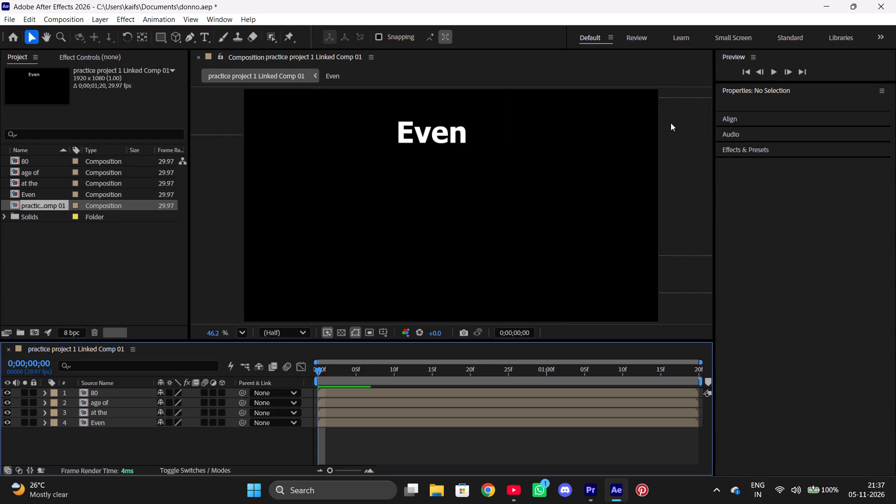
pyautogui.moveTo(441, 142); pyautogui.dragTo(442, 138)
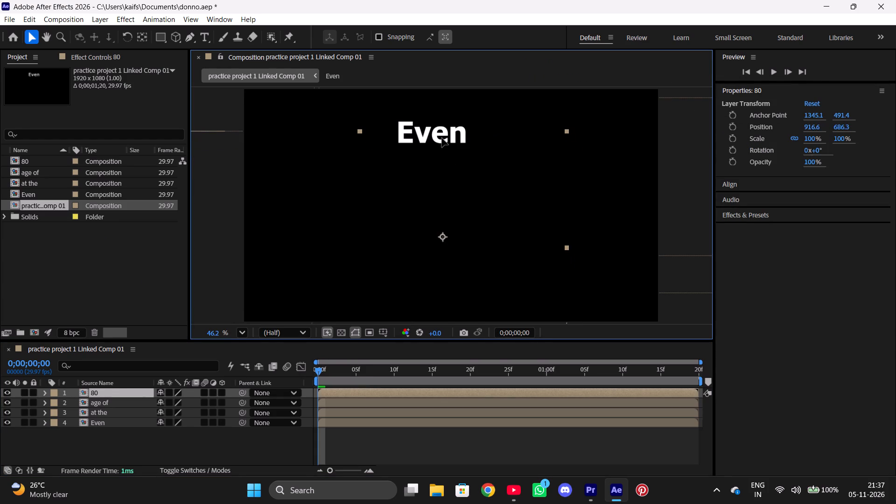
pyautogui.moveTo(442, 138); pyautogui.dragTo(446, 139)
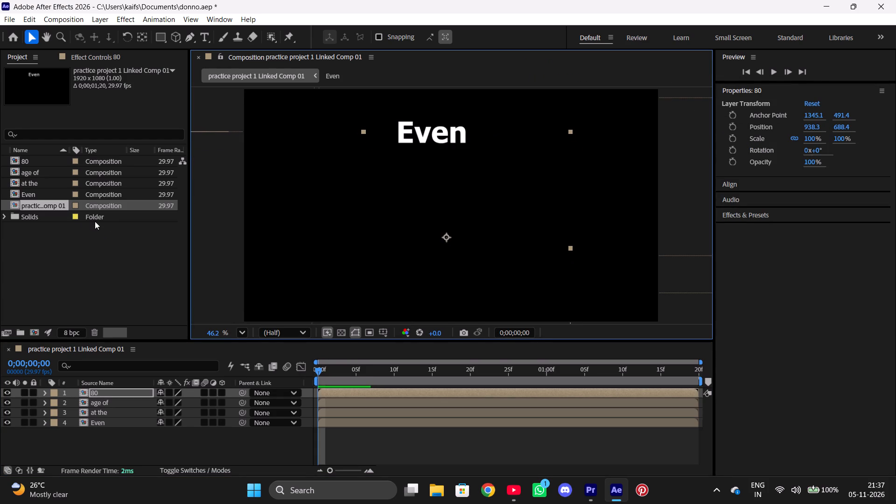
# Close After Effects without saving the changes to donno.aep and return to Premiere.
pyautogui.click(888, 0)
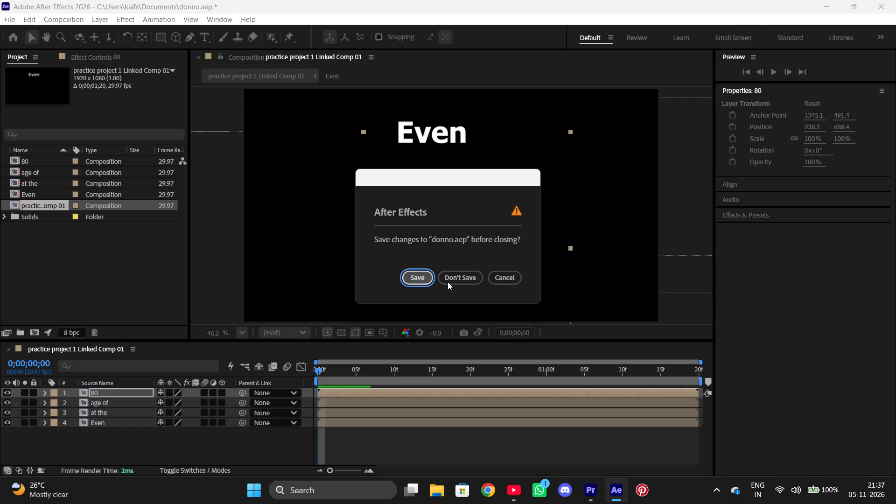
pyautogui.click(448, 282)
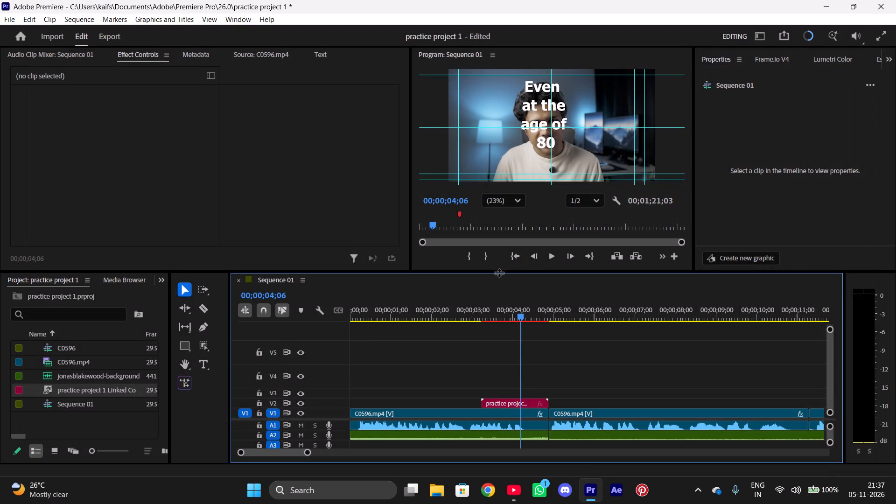
# Examine the linked composition clip on V2 by scrubbing over it and viewing its offline file details without changing them.
pyautogui.click(512, 403)
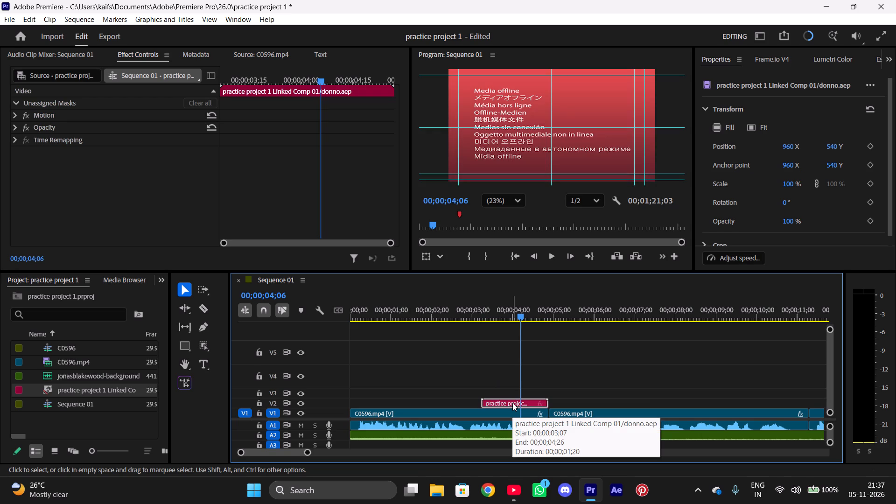
pyautogui.click(512, 403)
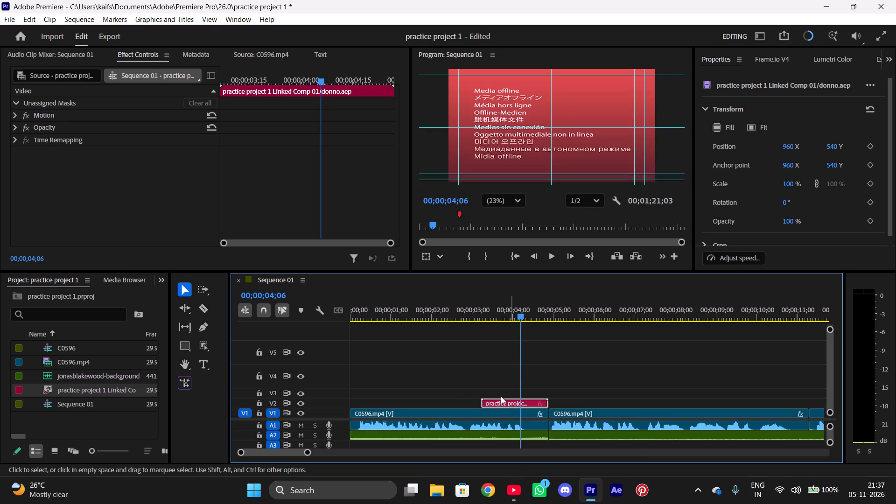
pyautogui.click(459, 370)
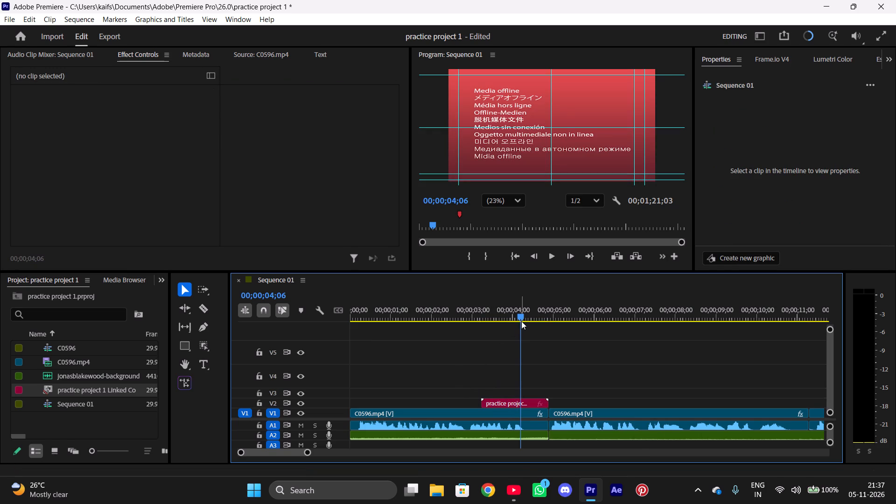
pyautogui.moveTo(520, 320); pyautogui.dragTo(512, 330)
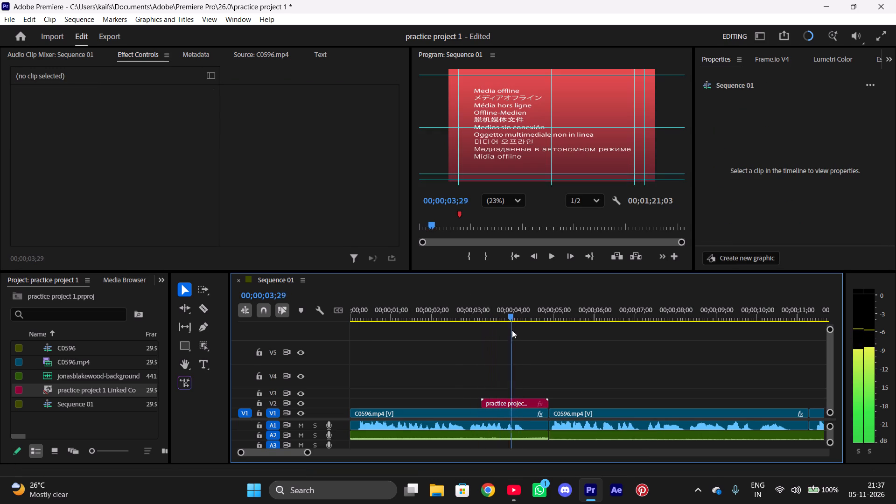
pyautogui.moveTo(512, 330); pyautogui.dragTo(490, 336)
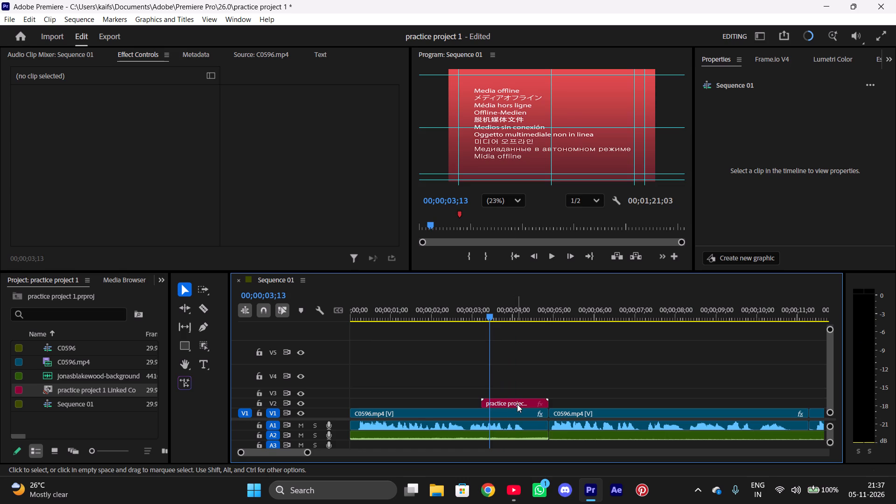
pyautogui.click(517, 404)
pyautogui.doubleClick(517, 404)
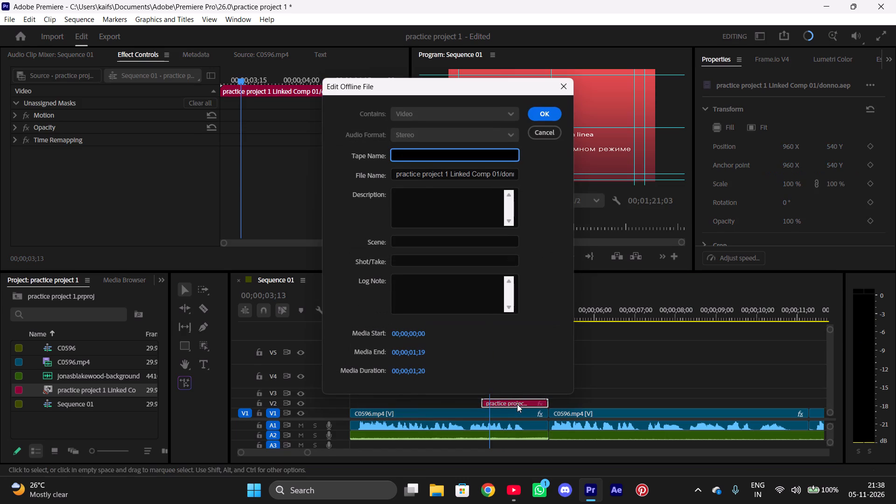
pyautogui.click(538, 136)
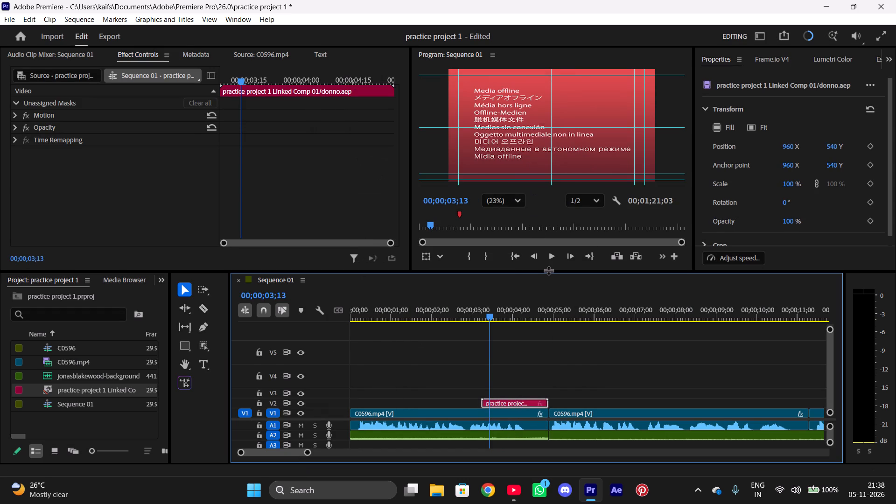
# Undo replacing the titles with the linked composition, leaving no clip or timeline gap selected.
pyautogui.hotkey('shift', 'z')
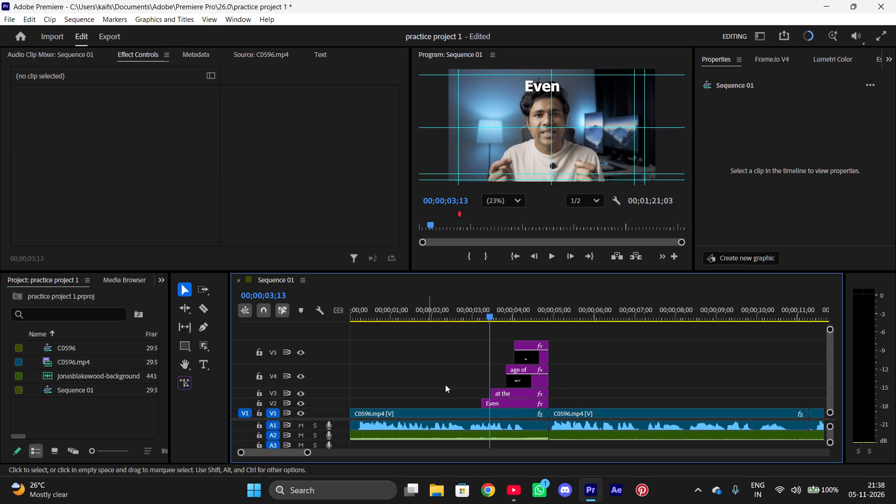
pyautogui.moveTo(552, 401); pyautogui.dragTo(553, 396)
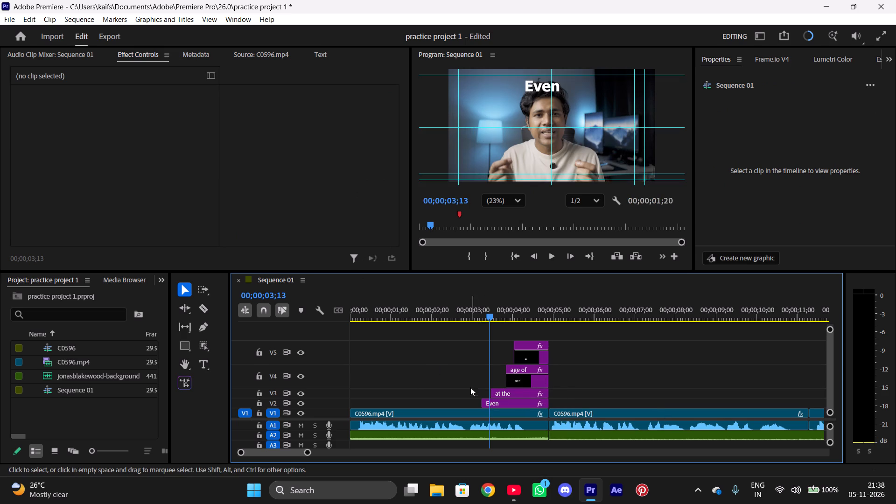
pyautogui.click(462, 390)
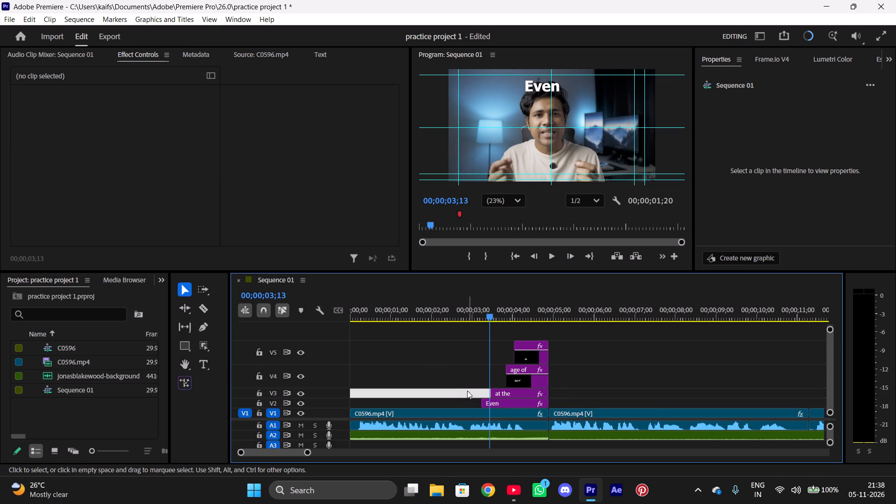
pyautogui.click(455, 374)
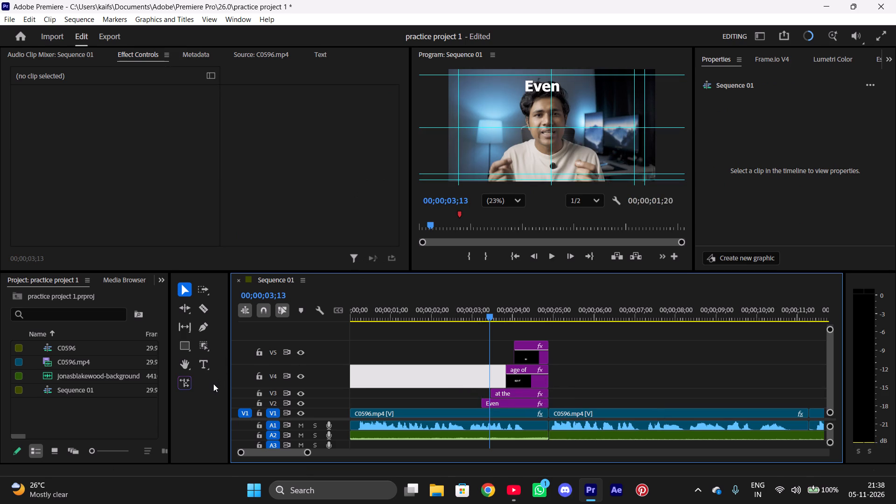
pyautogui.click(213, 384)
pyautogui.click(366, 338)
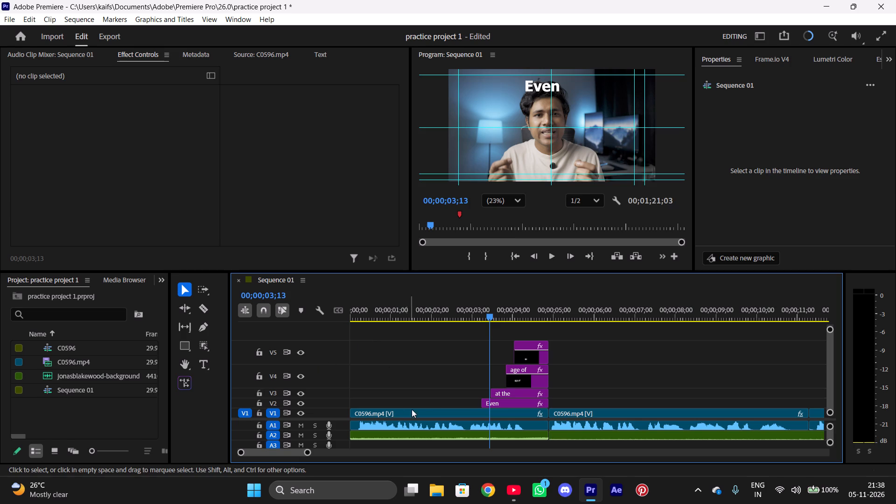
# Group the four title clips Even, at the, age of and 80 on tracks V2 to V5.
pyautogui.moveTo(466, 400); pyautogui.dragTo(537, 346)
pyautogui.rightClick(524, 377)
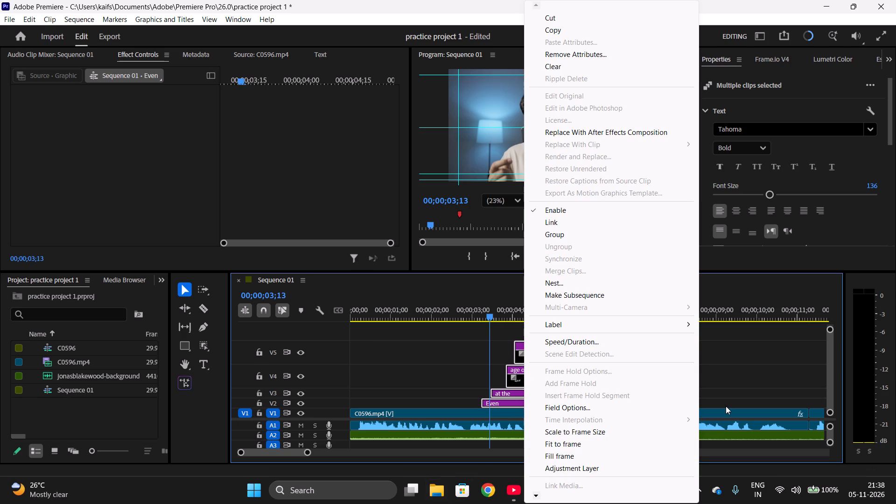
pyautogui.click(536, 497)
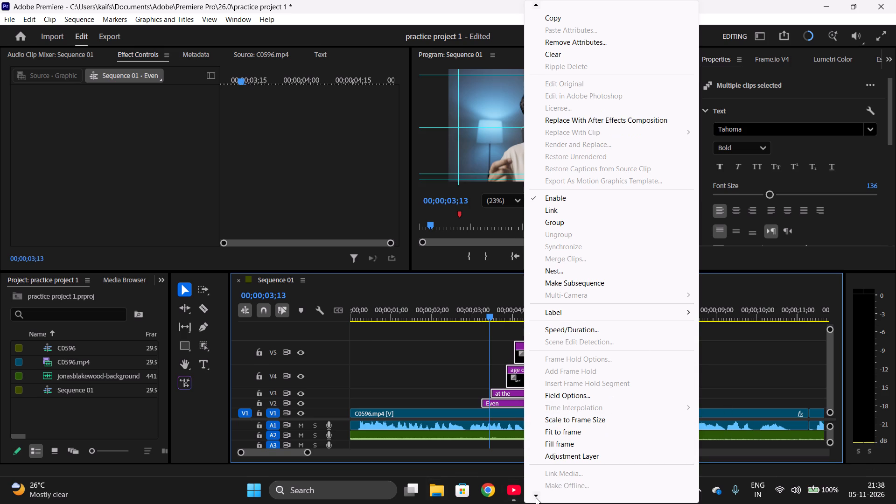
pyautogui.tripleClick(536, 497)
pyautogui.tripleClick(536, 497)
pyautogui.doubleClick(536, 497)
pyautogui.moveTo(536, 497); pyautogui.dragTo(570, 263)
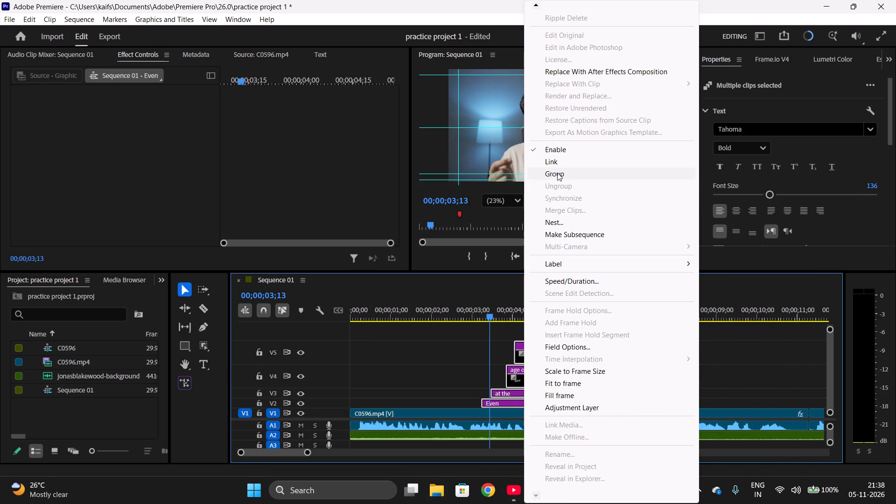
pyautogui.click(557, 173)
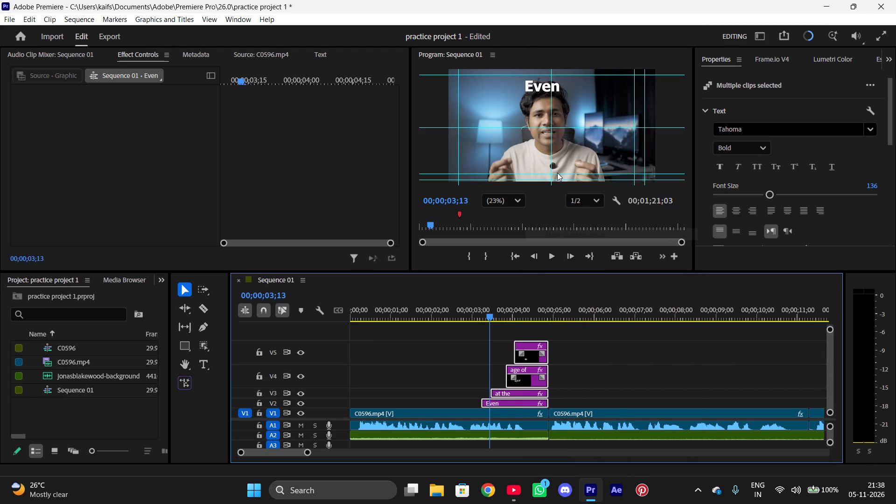
# Select the grouped titles and examine their shared text and appearance properties and their entries in the graphics text list.
pyautogui.click(567, 370)
pyautogui.click(534, 376)
pyautogui.moveTo(893, 133); pyautogui.dragTo(888, 146)
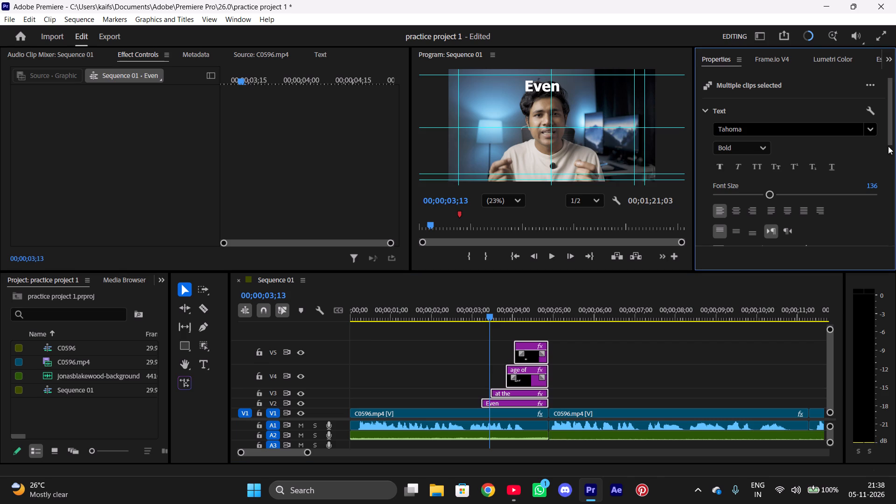
pyautogui.moveTo(888, 146); pyautogui.dragTo(887, 140)
pyautogui.moveTo(887, 140); pyautogui.dragTo(883, 119)
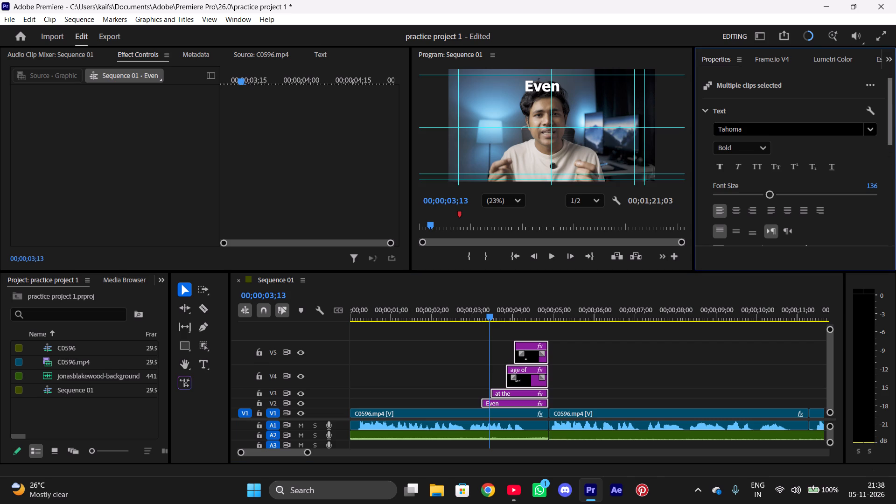
pyautogui.moveTo(891, 114); pyautogui.dragTo(894, 144)
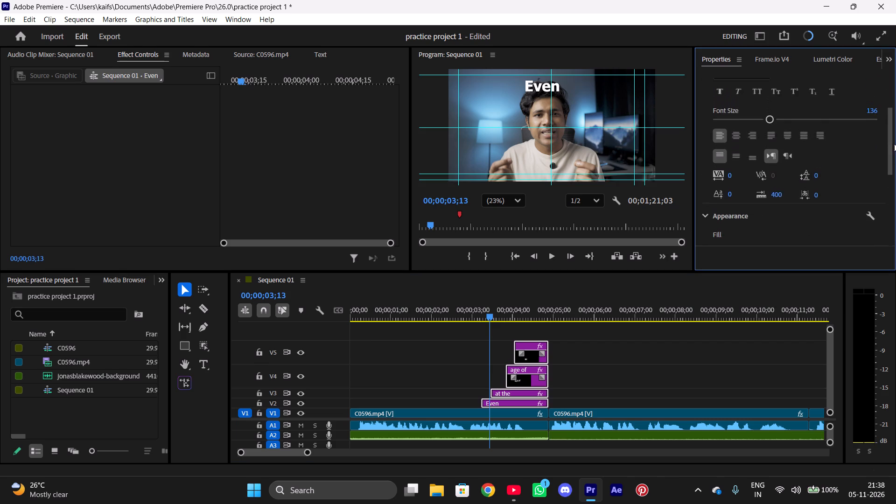
pyautogui.moveTo(894, 144); pyautogui.dragTo(868, 107)
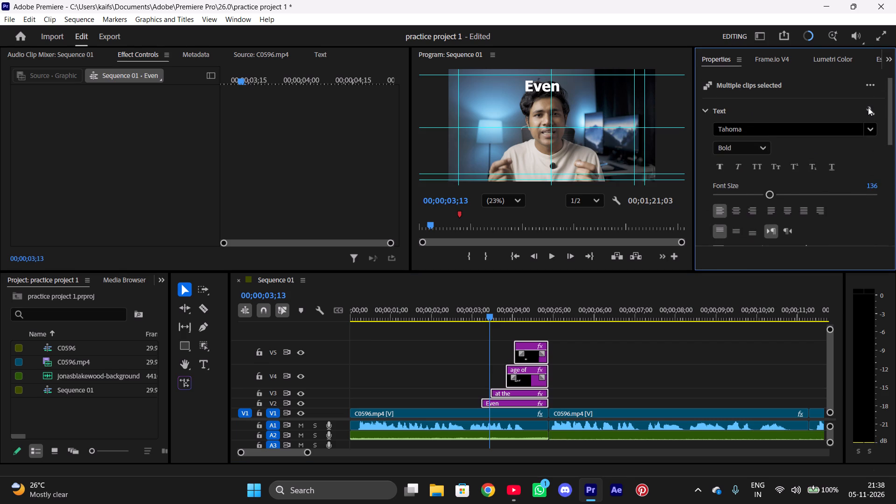
pyautogui.moveTo(868, 107); pyautogui.dragTo(881, 147)
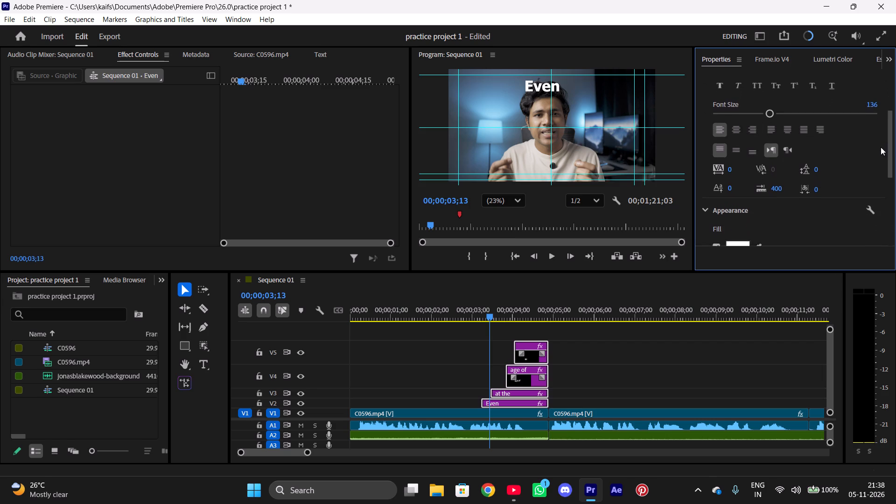
pyautogui.moveTo(881, 147); pyautogui.dragTo(873, 87)
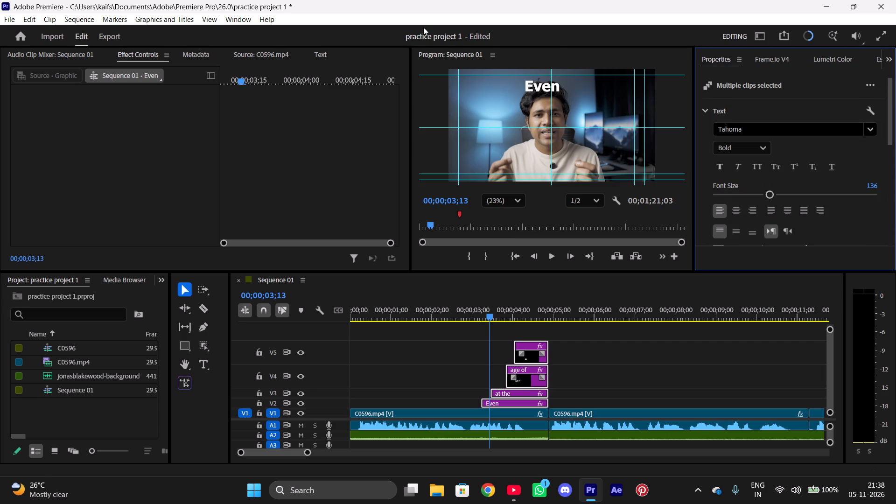
pyautogui.click(322, 57)
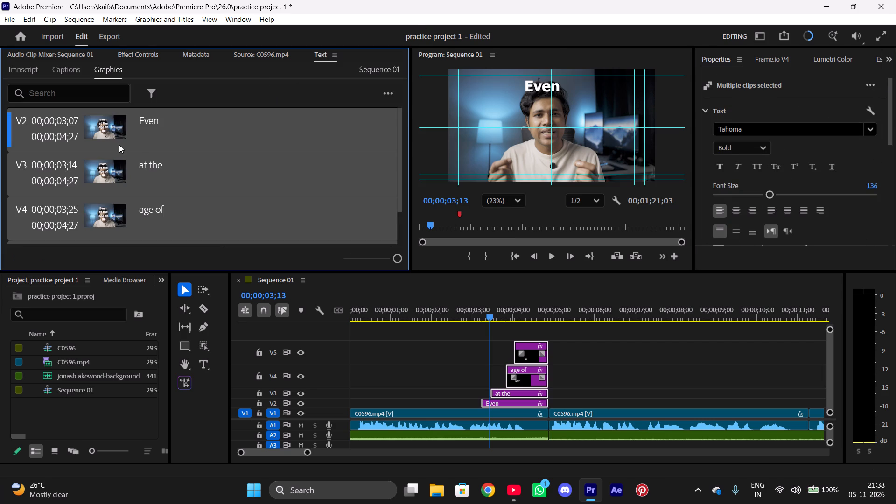
pyautogui.click(786, 86)
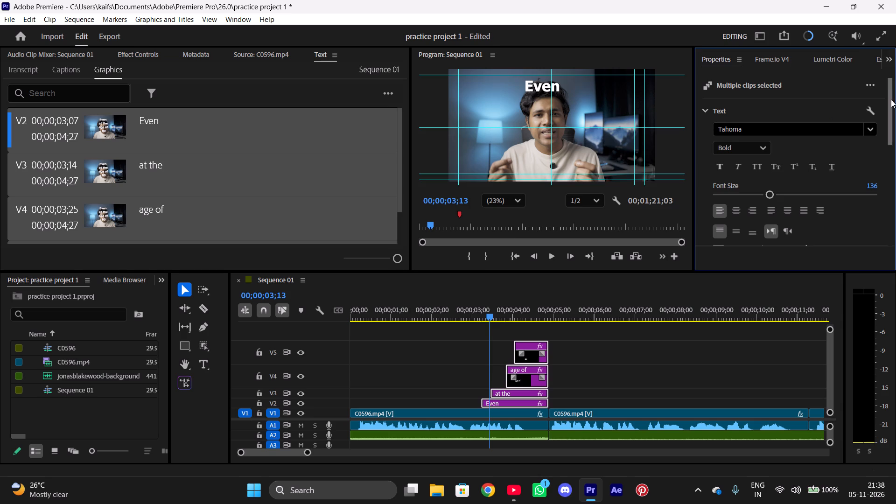
pyautogui.moveTo(891, 99); pyautogui.dragTo(895, 166)
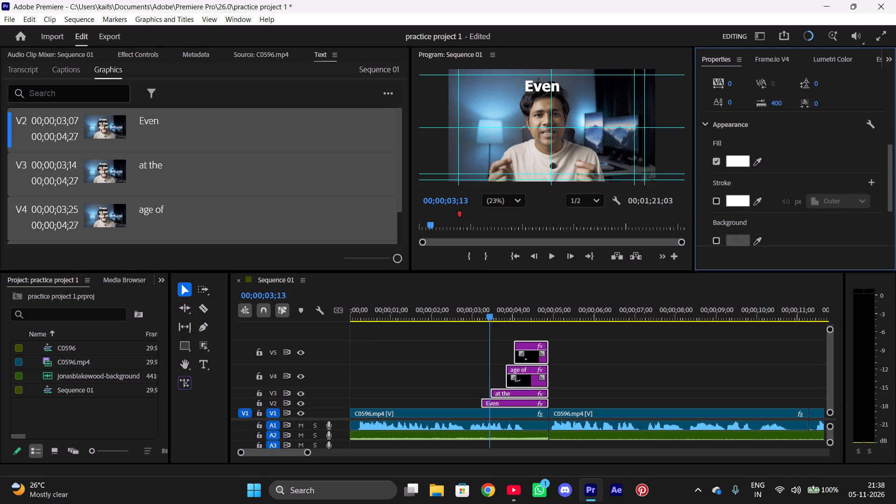
pyautogui.moveTo(895, 166); pyautogui.dragTo(866, 83)
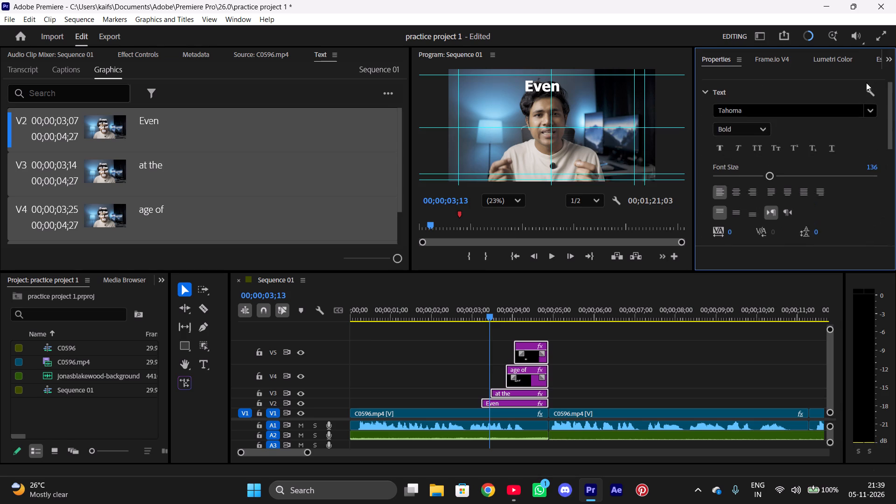
pyautogui.moveTo(866, 83); pyautogui.dragTo(865, 70)
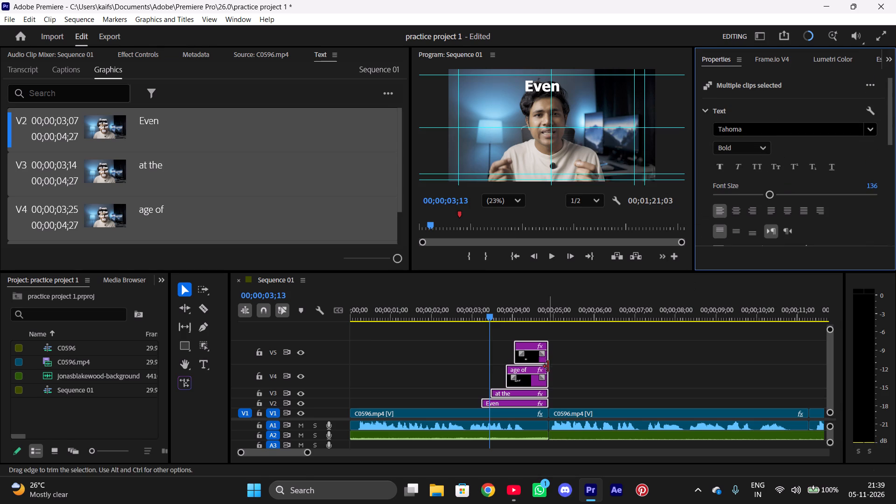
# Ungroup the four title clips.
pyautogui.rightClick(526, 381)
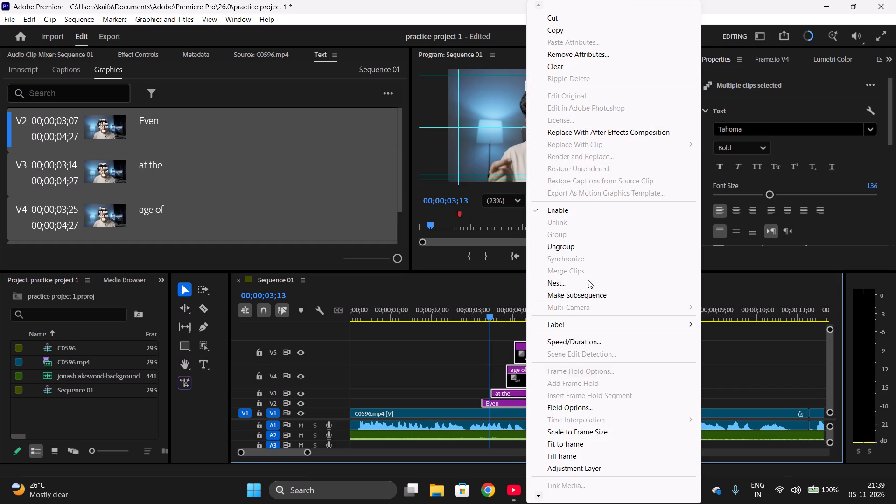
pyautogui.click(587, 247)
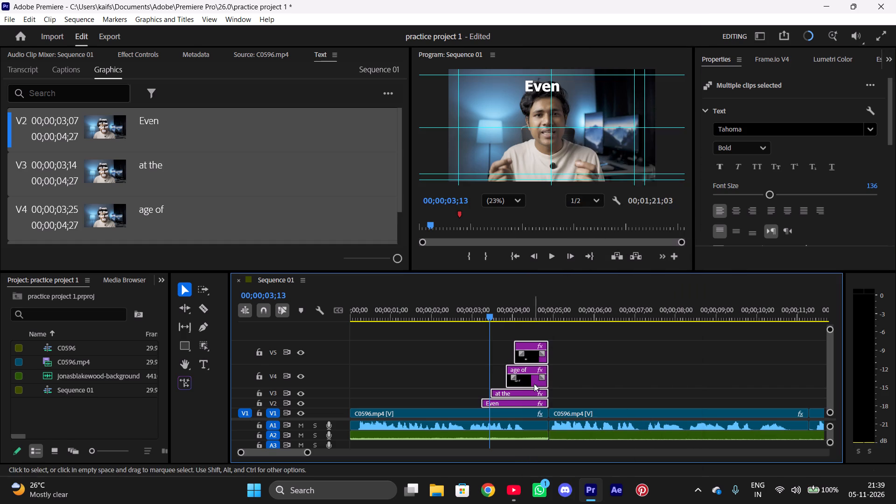
# Turn on Adjustment Layer for the four selected title clips on V2 to V5, leaving nothing selected.
pyautogui.rightClick(523, 383)
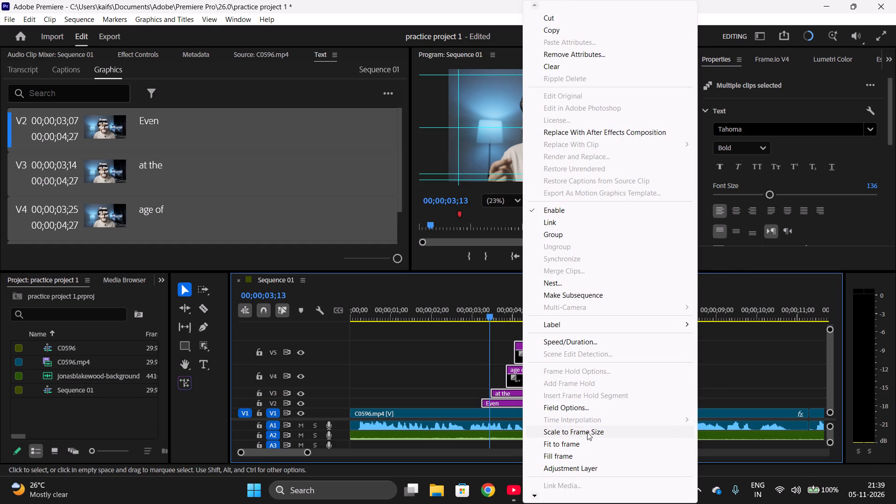
pyautogui.click(594, 469)
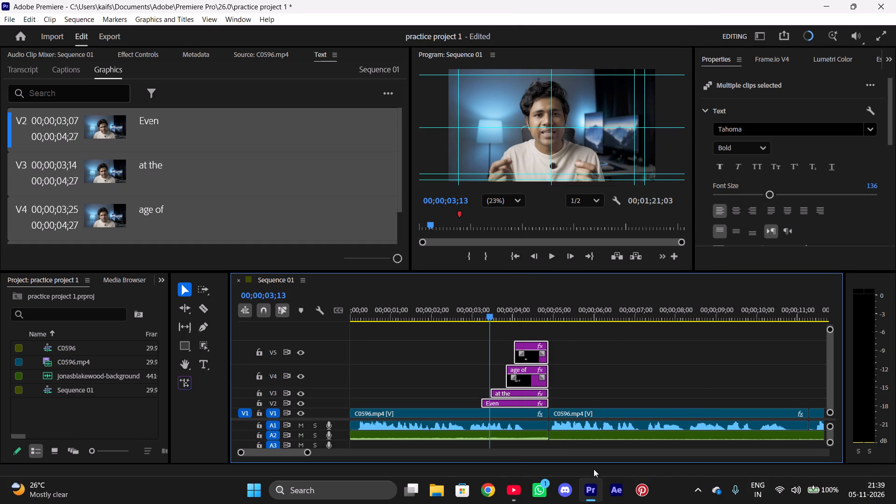
pyautogui.doubleClick(532, 335)
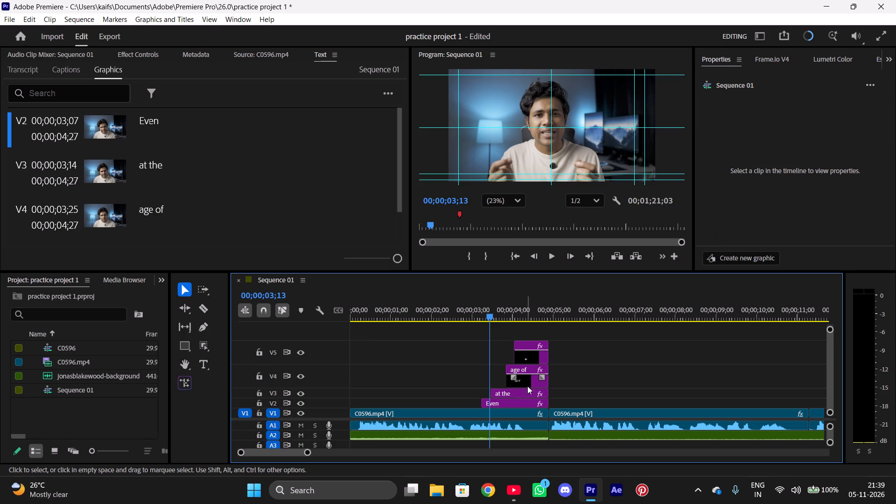
# Turn off Adjustment Layer for the age of title on V4.
pyautogui.click(529, 381)
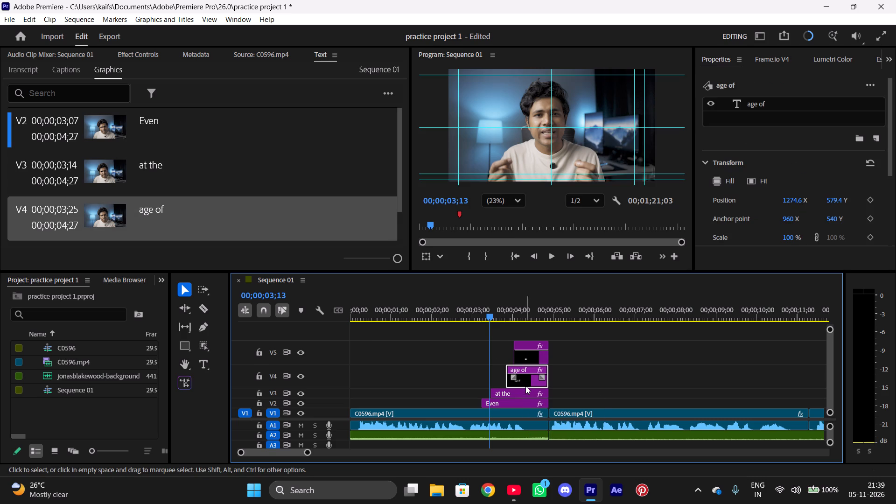
pyautogui.rightClick(525, 385)
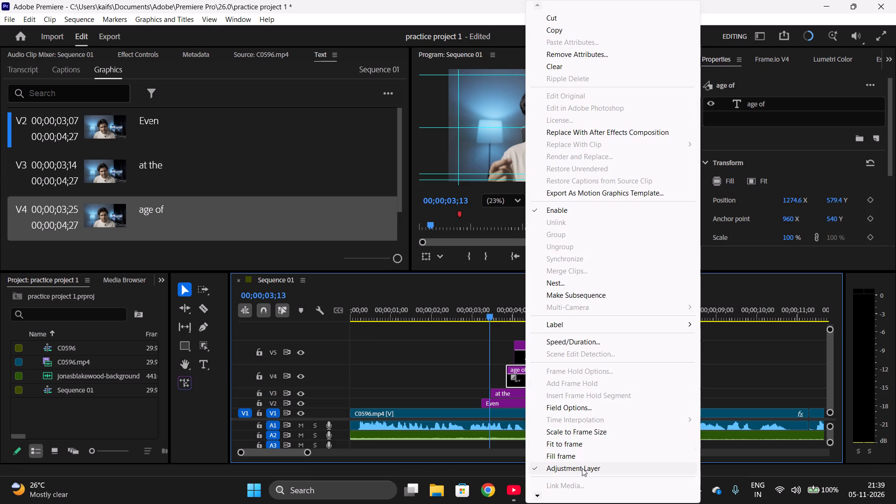
pyautogui.click(583, 468)
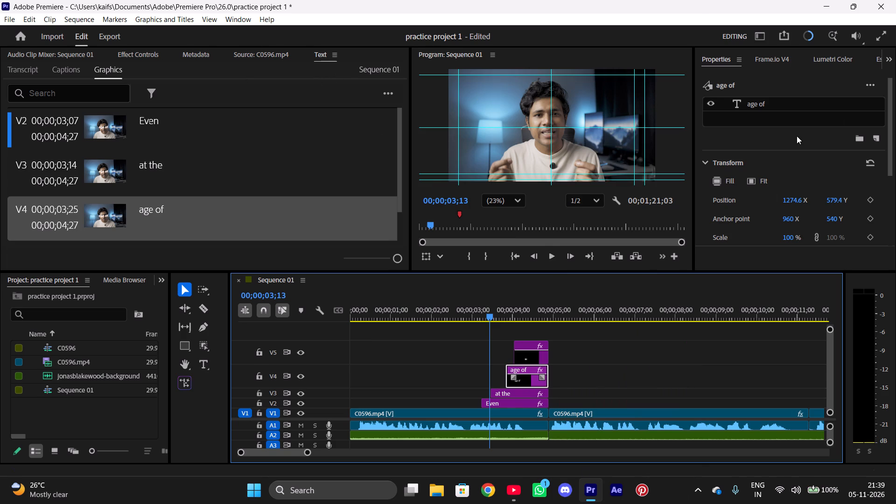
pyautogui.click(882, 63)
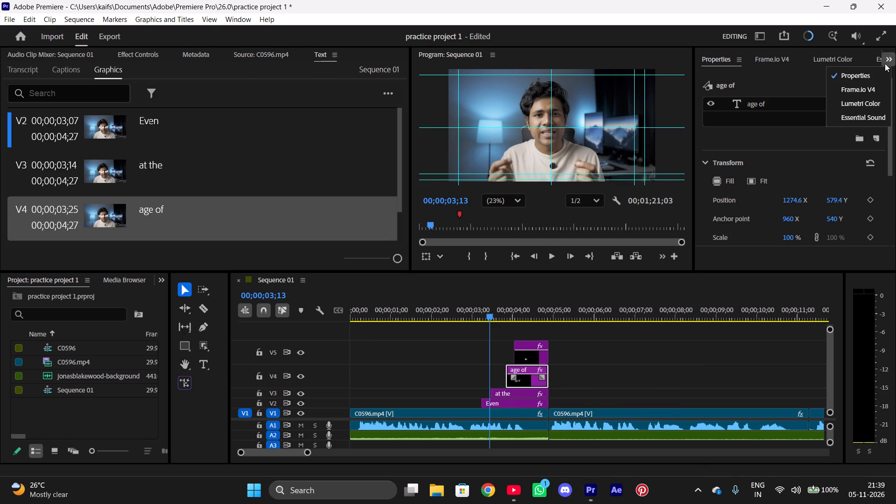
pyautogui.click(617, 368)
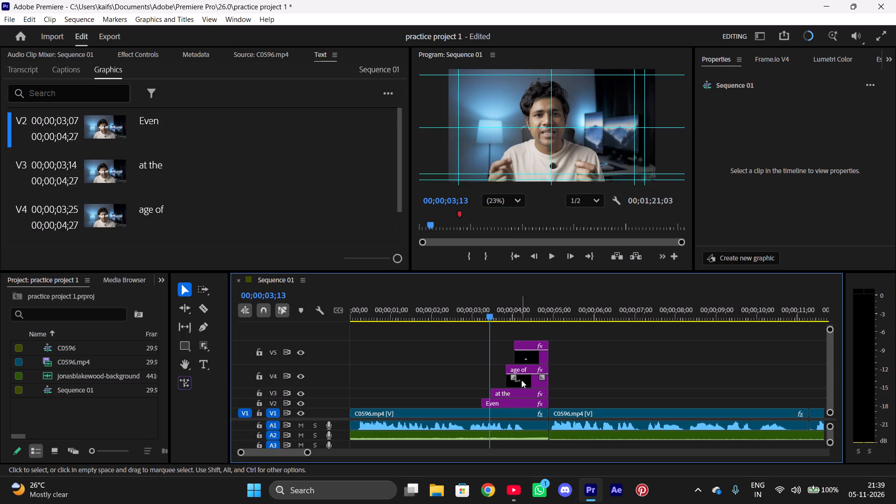
# Play through the title section, return to about 00;00;02;25, and play it again to check how the titles display.
pyautogui.click(546, 257)
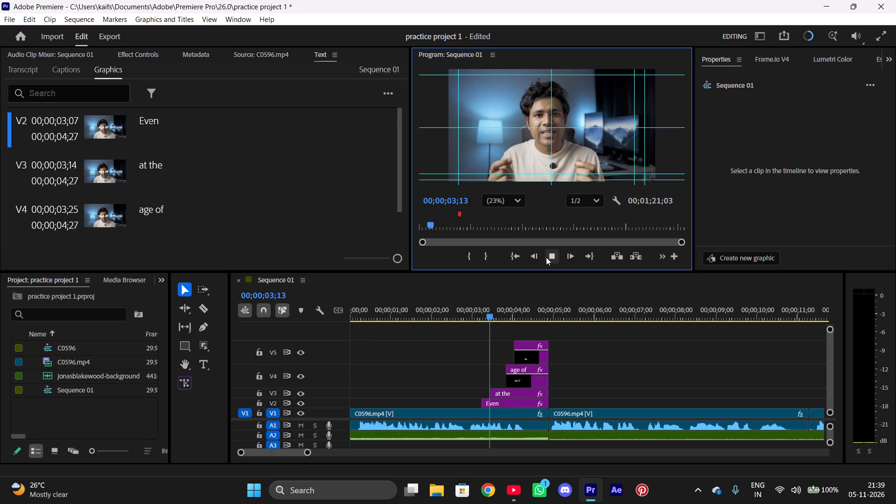
pyautogui.click(546, 257)
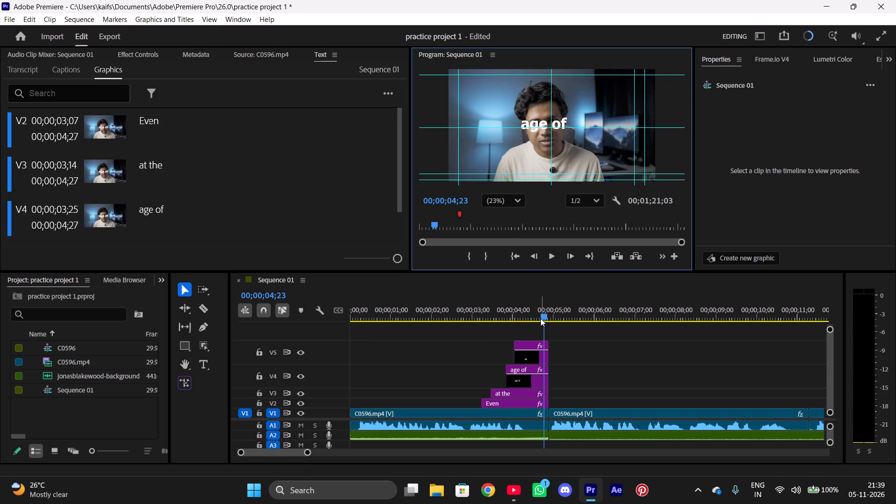
pyautogui.moveTo(540, 318); pyautogui.dragTo(462, 325)
pyautogui.click(439, 353)
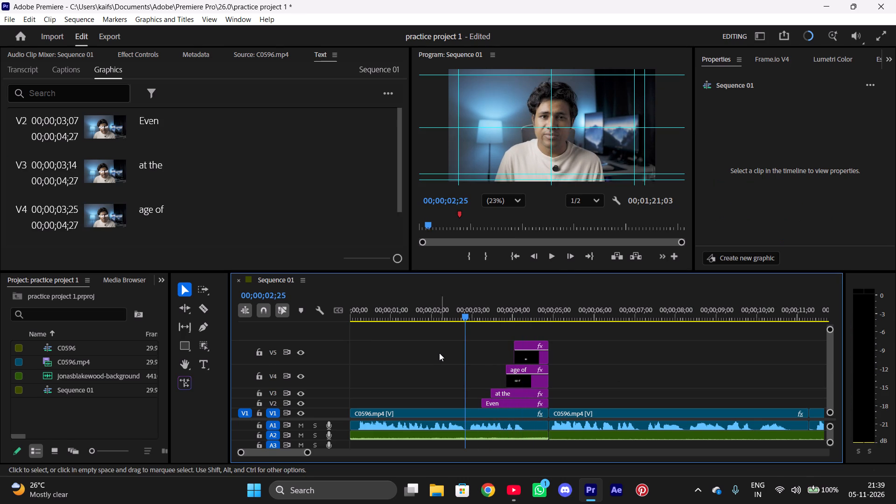
pyautogui.moveTo(536, 324); pyautogui.dragTo(546, 281)
pyautogui.moveTo(546, 281); pyautogui.dragTo(546, 260)
pyautogui.click(546, 260)
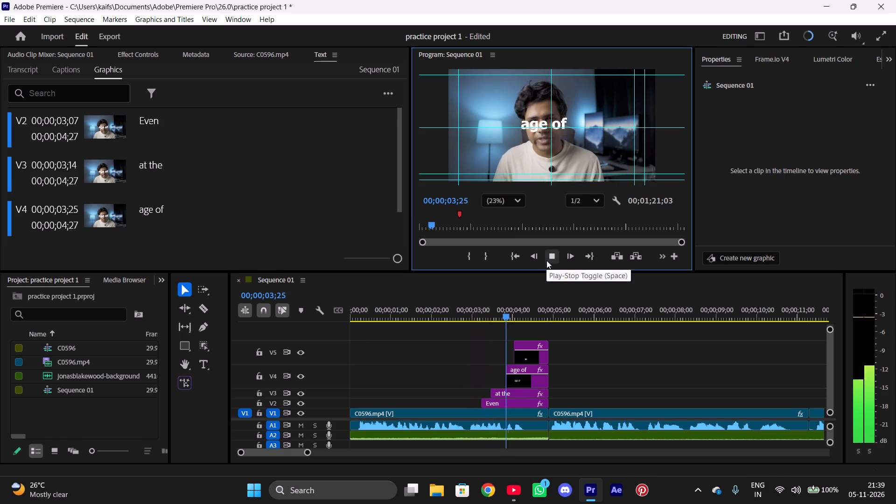
pyautogui.click(546, 260)
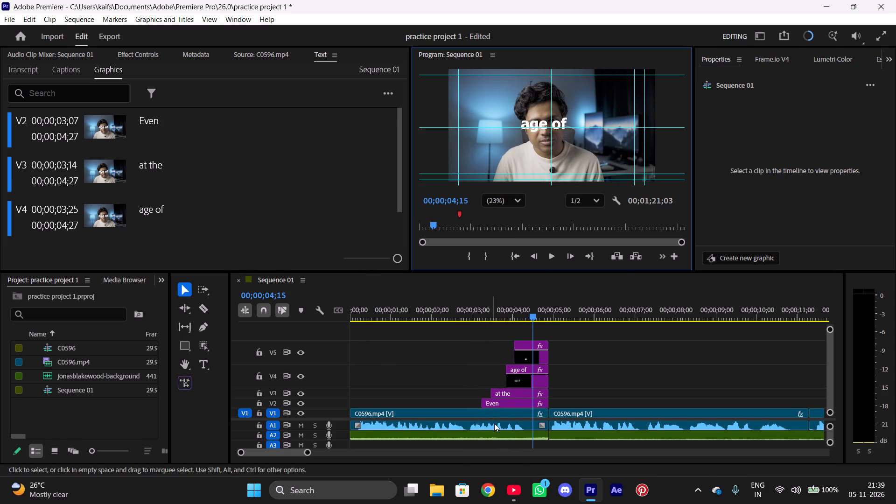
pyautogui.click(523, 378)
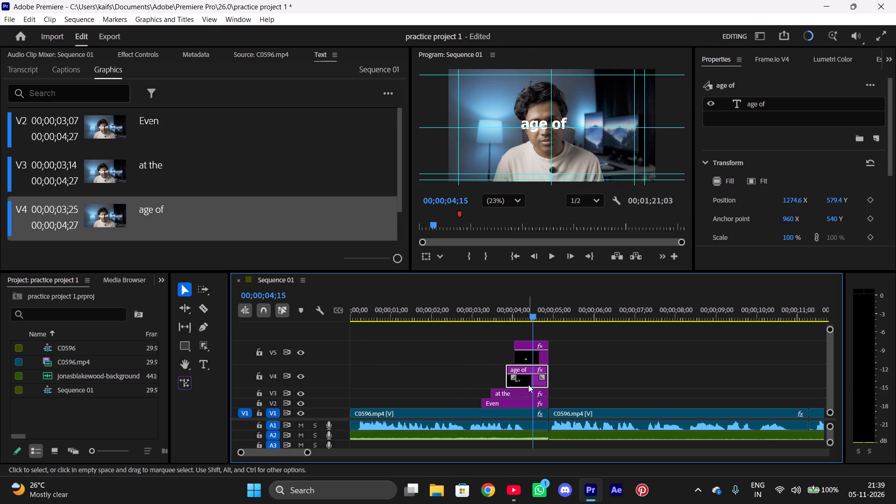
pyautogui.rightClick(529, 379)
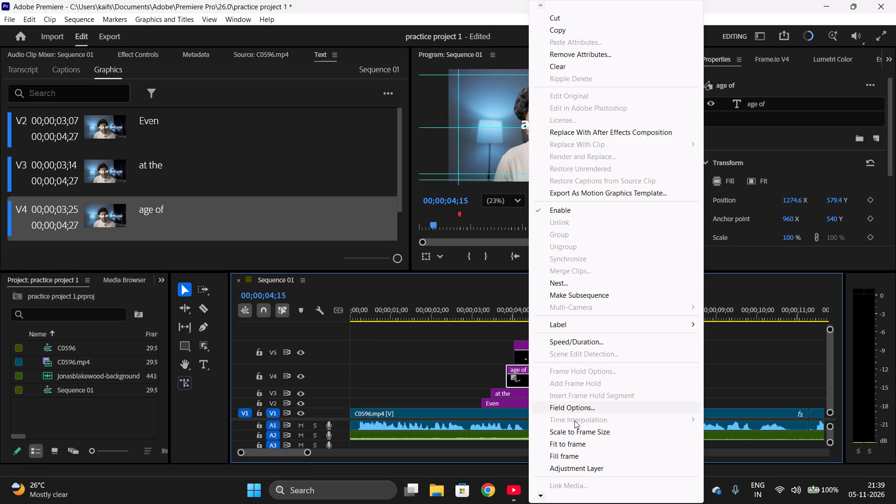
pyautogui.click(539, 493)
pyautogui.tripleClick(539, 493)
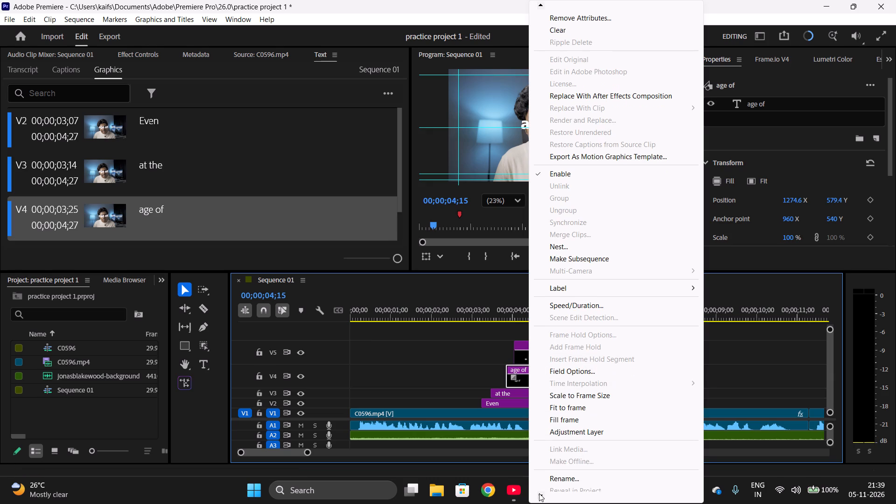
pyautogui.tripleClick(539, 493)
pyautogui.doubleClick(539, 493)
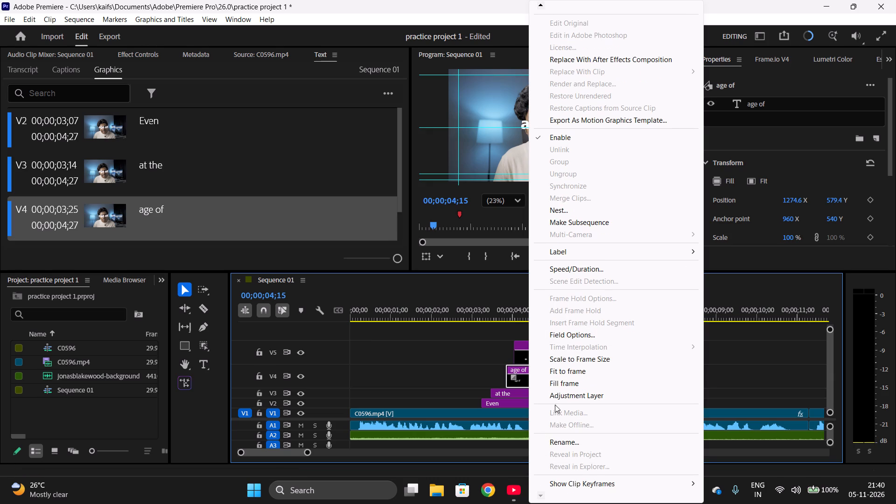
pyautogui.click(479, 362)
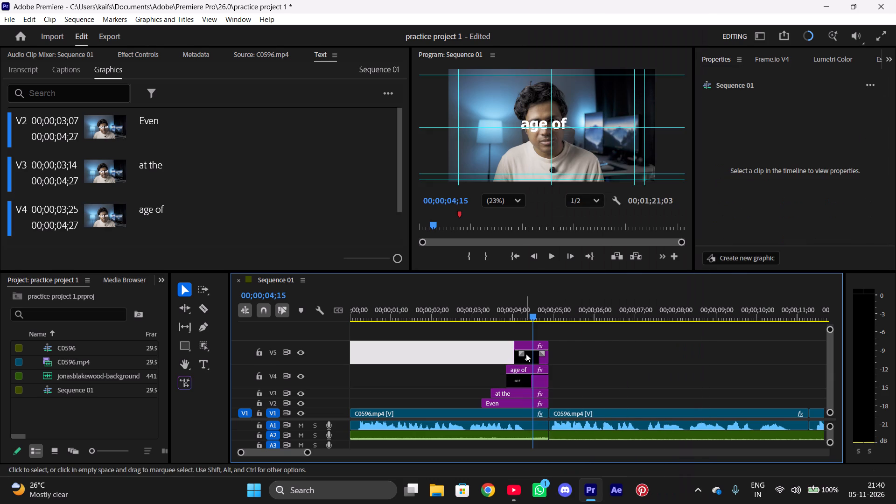
# Turn off Adjustment Layer for the 80 title on V5.
pyautogui.click(529, 356)
pyautogui.rightClick(529, 356)
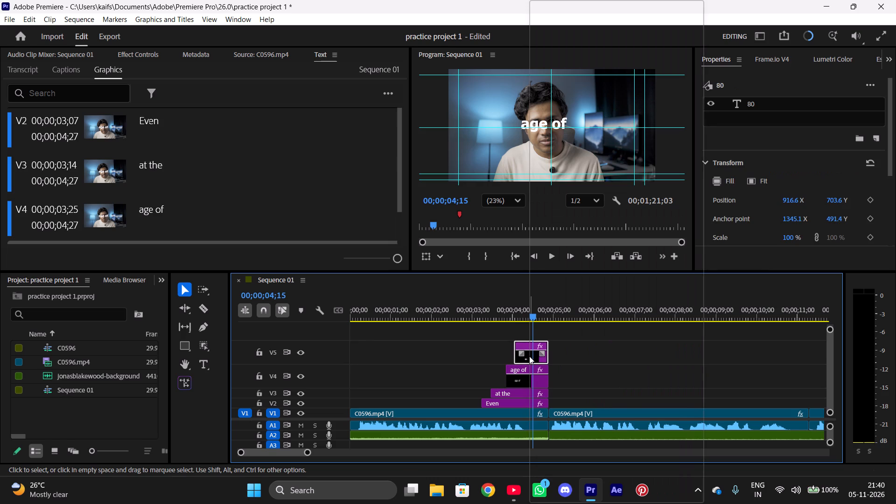
pyautogui.click(560, 464)
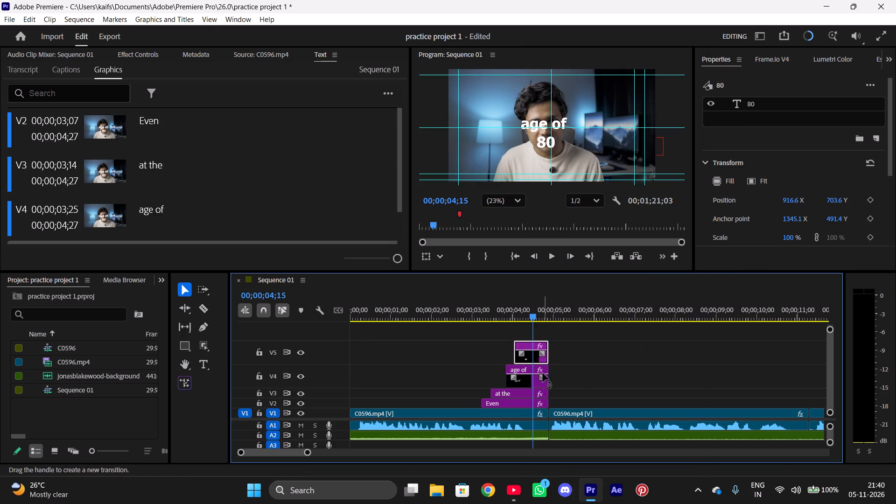
pyautogui.click(533, 359)
pyautogui.rightClick(533, 359)
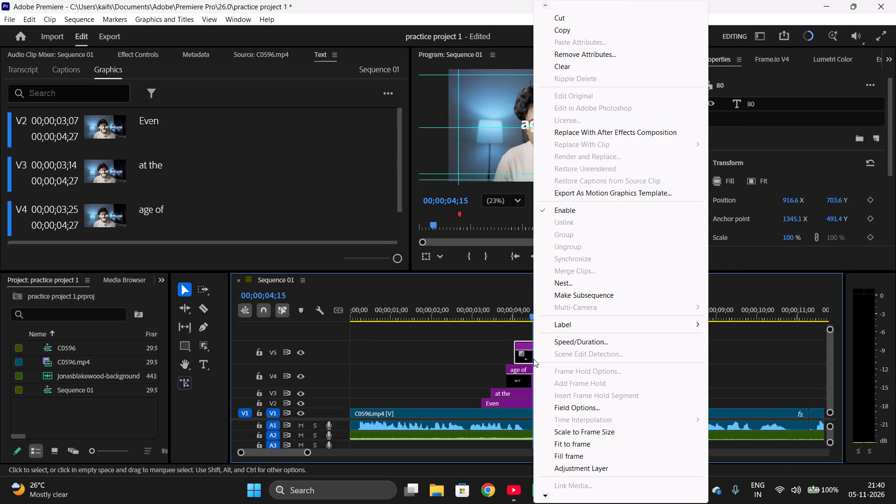
pyautogui.moveTo(472, 350); pyautogui.dragTo(535, 321)
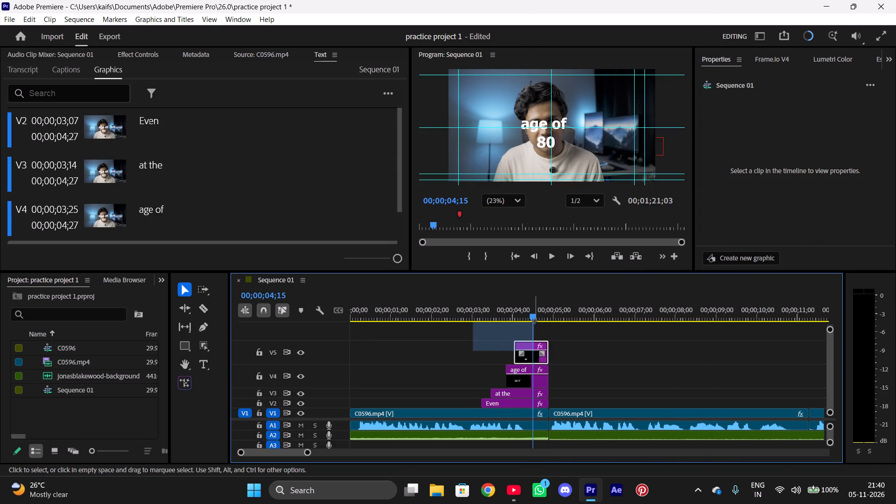
pyautogui.moveTo(535, 321); pyautogui.dragTo(532, 322)
# Scrub the title section from about 00;00;03;02 to 00;00;03;23 to check the Even and at the titles.
pyautogui.moveTo(536, 318); pyautogui.dragTo(477, 327)
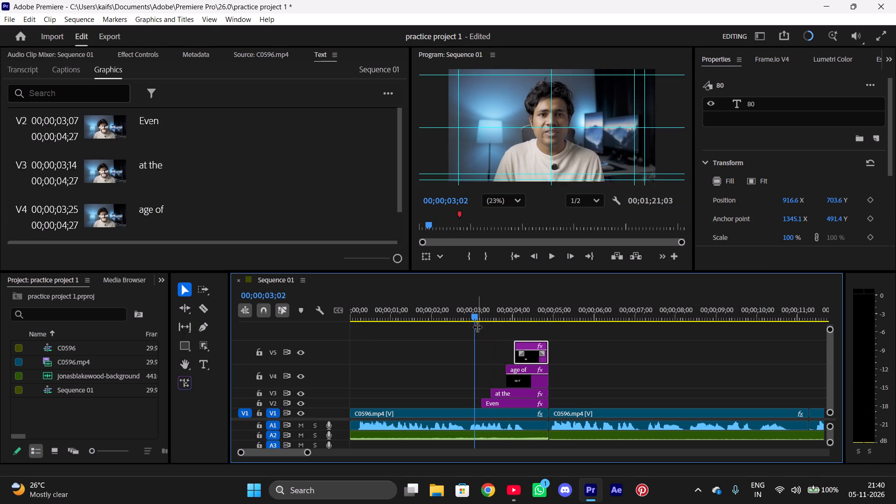
pyautogui.moveTo(477, 327); pyautogui.dragTo(504, 342)
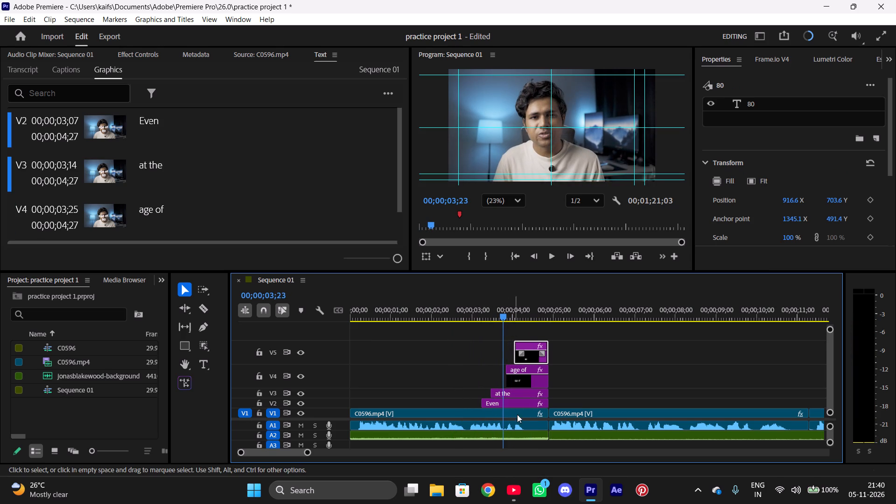
# Select all four title clips on V2 to V5 and turn off Adjustment Layer for them.
pyautogui.click(564, 399)
pyautogui.moveTo(564, 399); pyautogui.dragTo(537, 386, button='right')
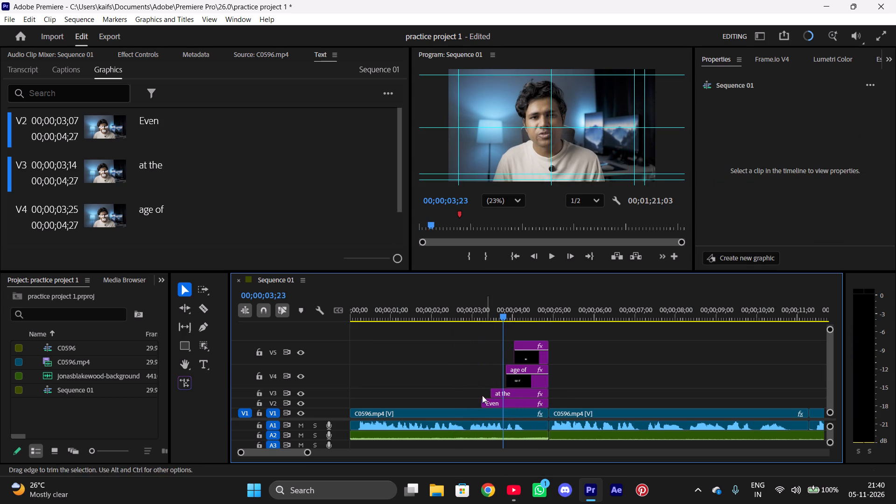
pyautogui.moveTo(473, 405); pyautogui.dragTo(549, 371, button='right')
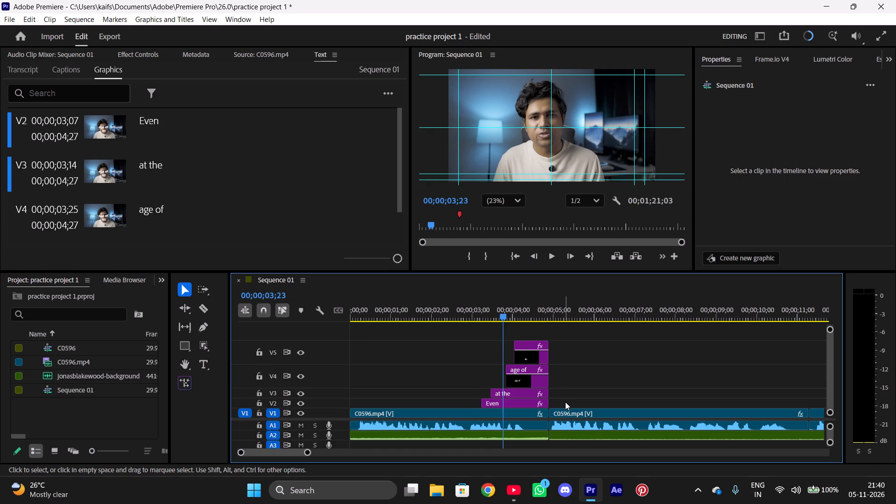
pyautogui.moveTo(565, 402); pyautogui.dragTo(527, 364, button='right')
pyautogui.click(558, 391)
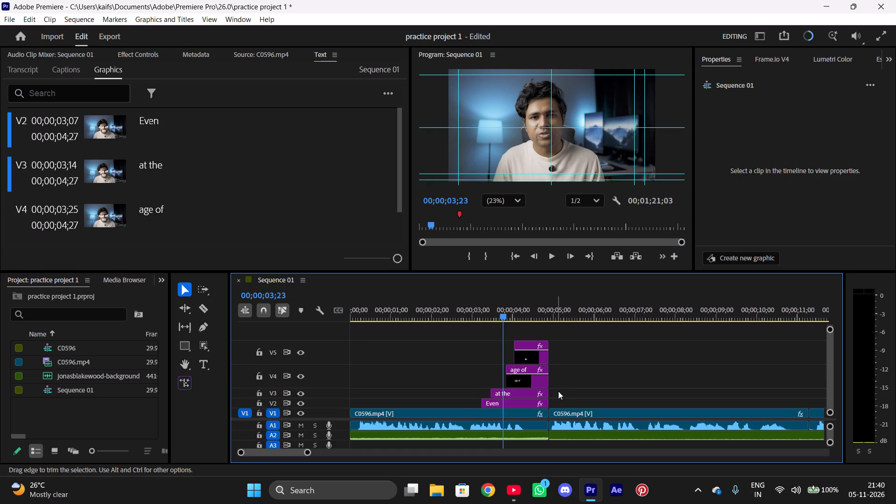
pyautogui.moveTo(566, 402); pyautogui.dragTo(500, 350)
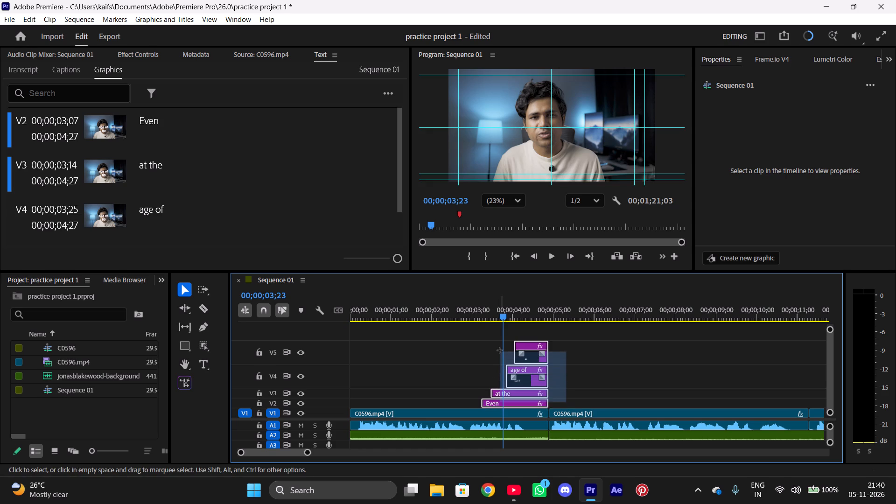
pyautogui.moveTo(500, 350); pyautogui.dragTo(500, 346)
pyautogui.rightClick(528, 403)
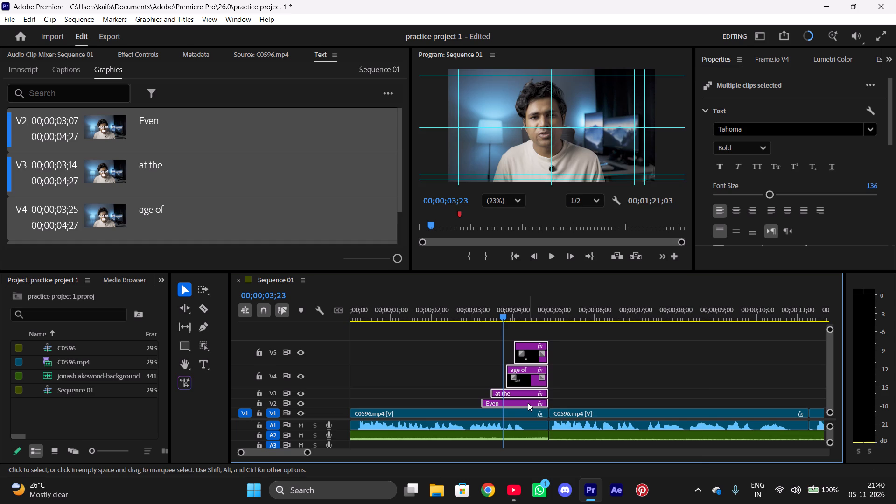
pyautogui.click(560, 466)
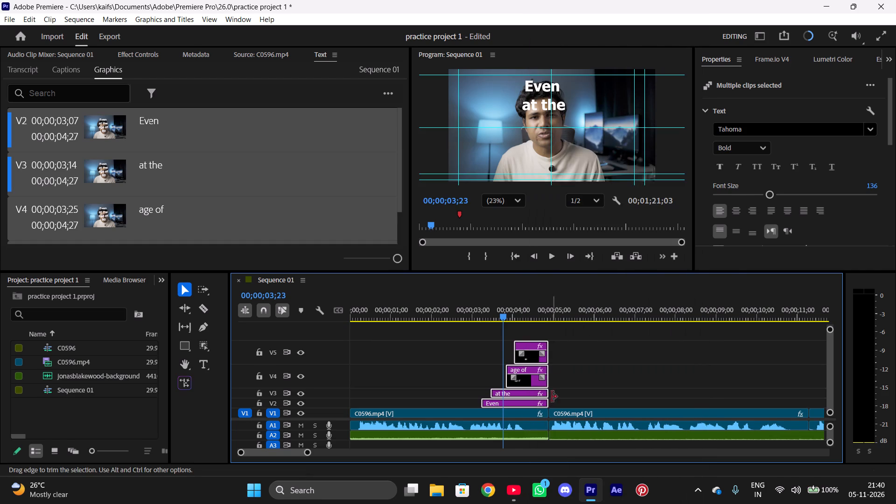
# Scrub through the title section to check all four titles, moving the playhead back to about 00;00;02;12.
pyautogui.moveTo(504, 319); pyautogui.dragTo(527, 320)
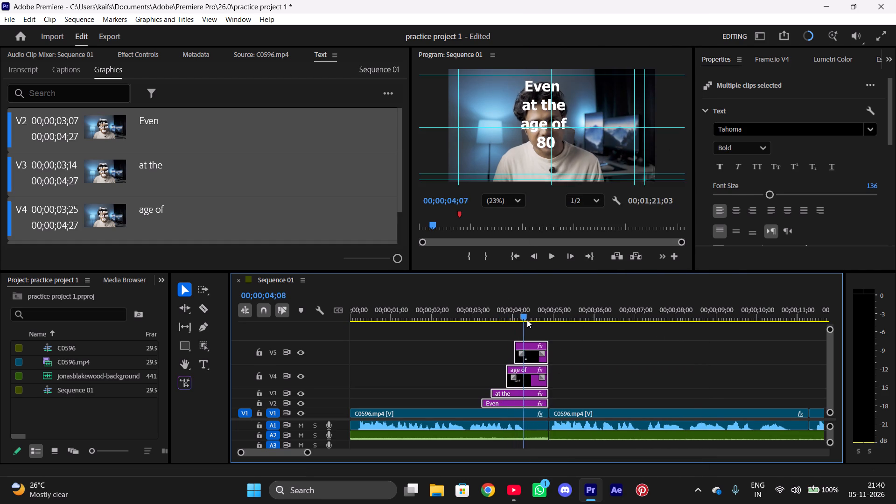
pyautogui.moveTo(527, 320); pyautogui.dragTo(448, 325)
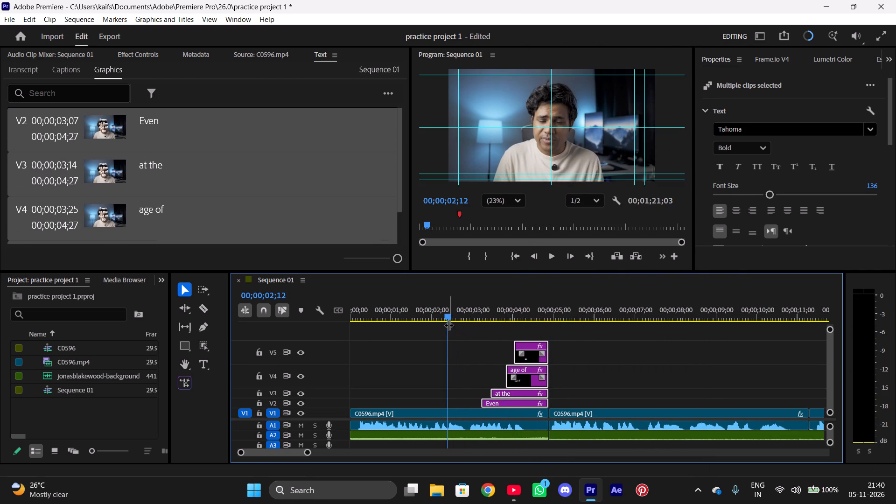
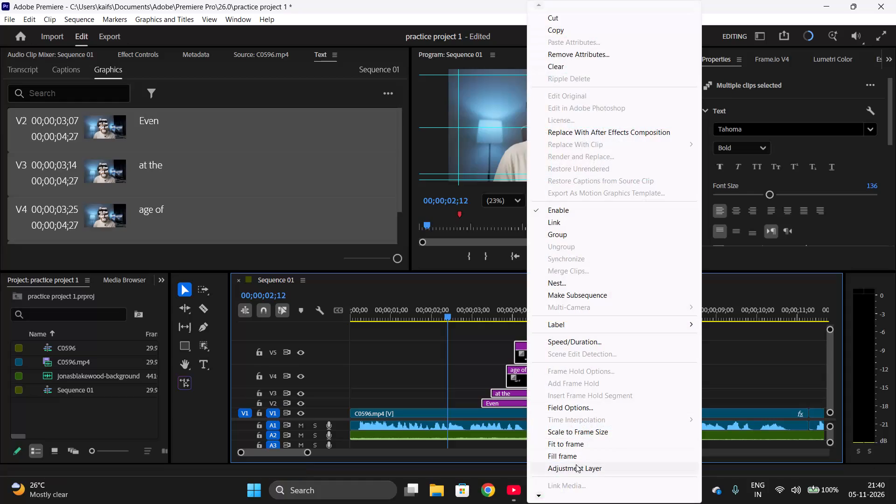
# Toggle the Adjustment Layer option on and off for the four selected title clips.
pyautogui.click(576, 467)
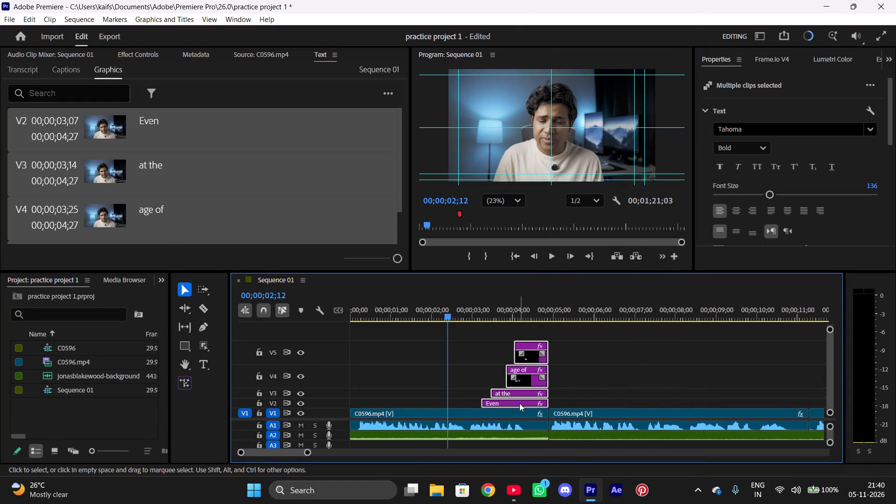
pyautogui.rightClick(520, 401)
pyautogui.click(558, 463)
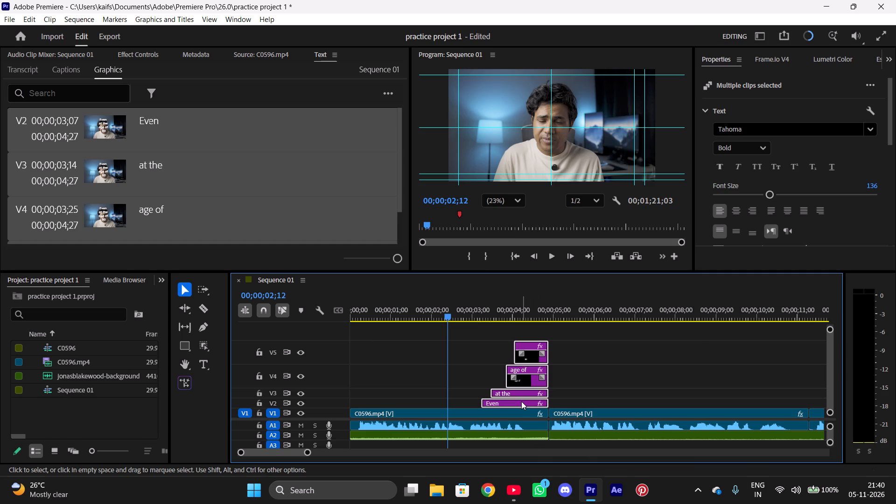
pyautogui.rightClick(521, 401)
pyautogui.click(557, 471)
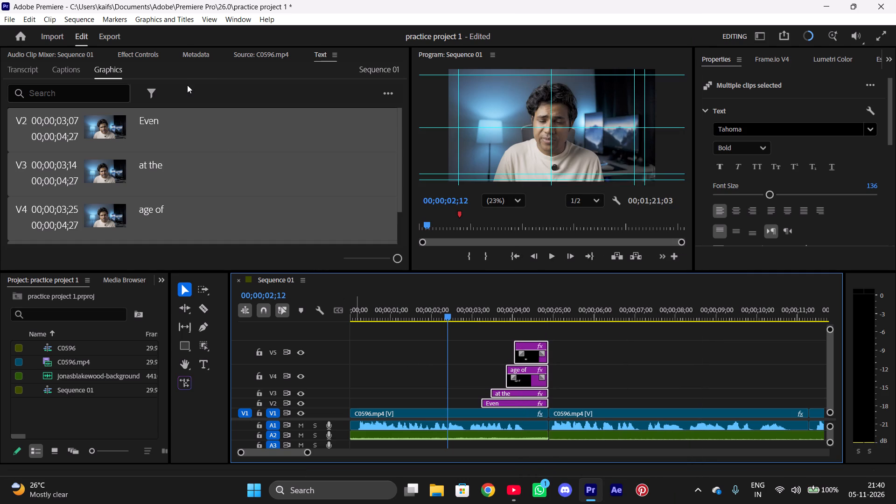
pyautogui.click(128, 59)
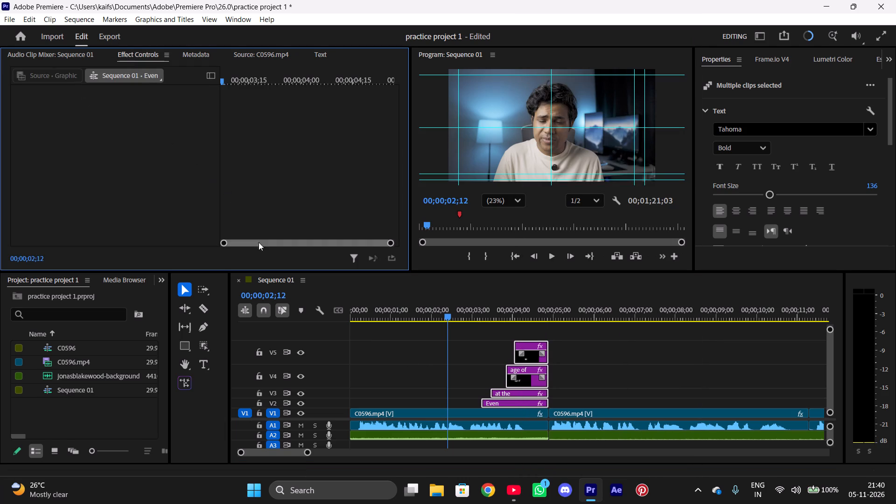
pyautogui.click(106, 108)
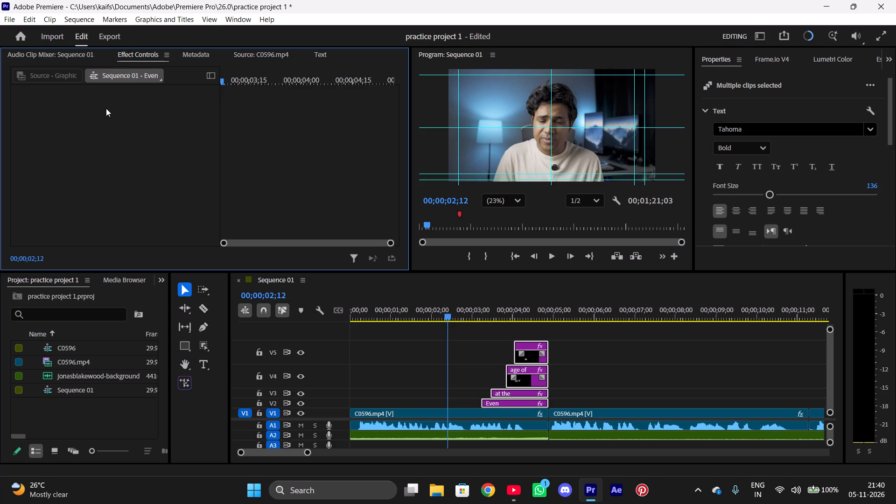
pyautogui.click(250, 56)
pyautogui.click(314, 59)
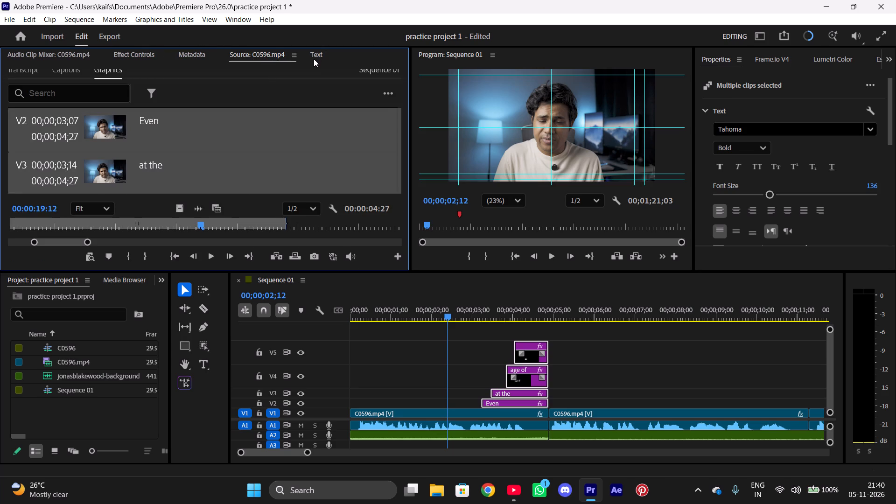
# Turn off Adjustment Layer for the four selected title clips on V2 to V5.
pyautogui.rightClick(523, 401)
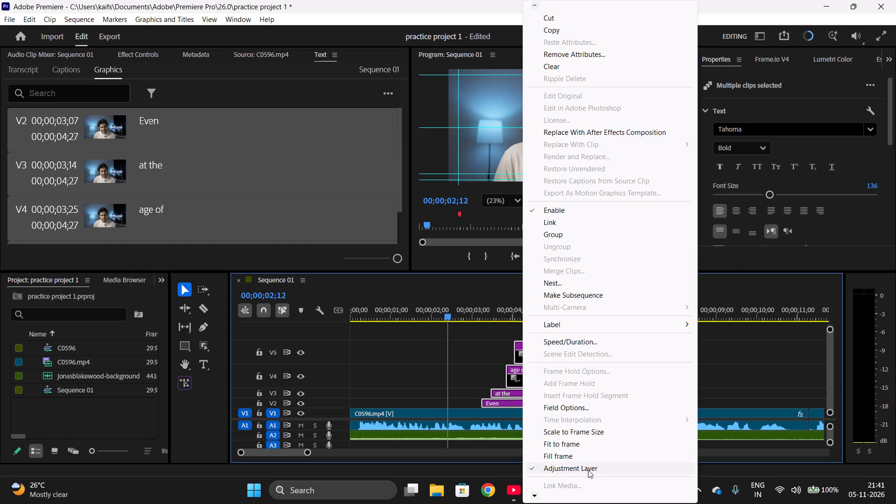
pyautogui.click(588, 468)
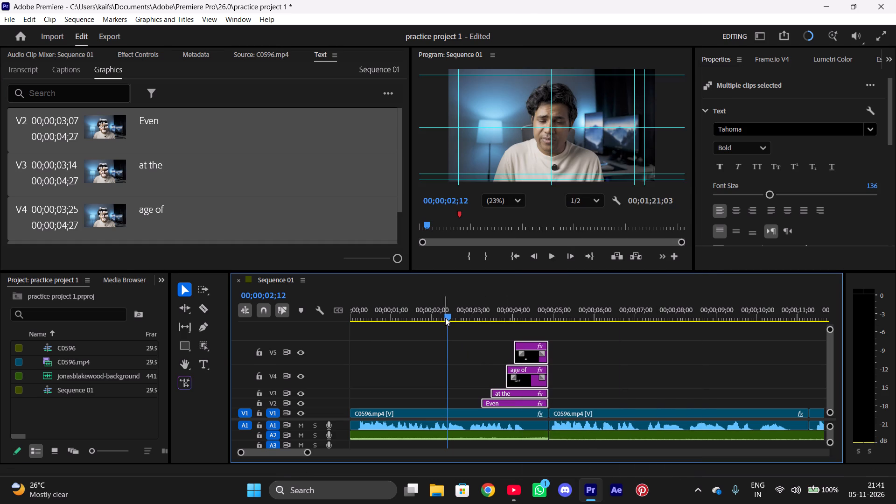
# Scrub through the title section to check the four titles, stopping the playhead at 00;00;04;03.
pyautogui.moveTo(446, 317); pyautogui.dragTo(508, 323)
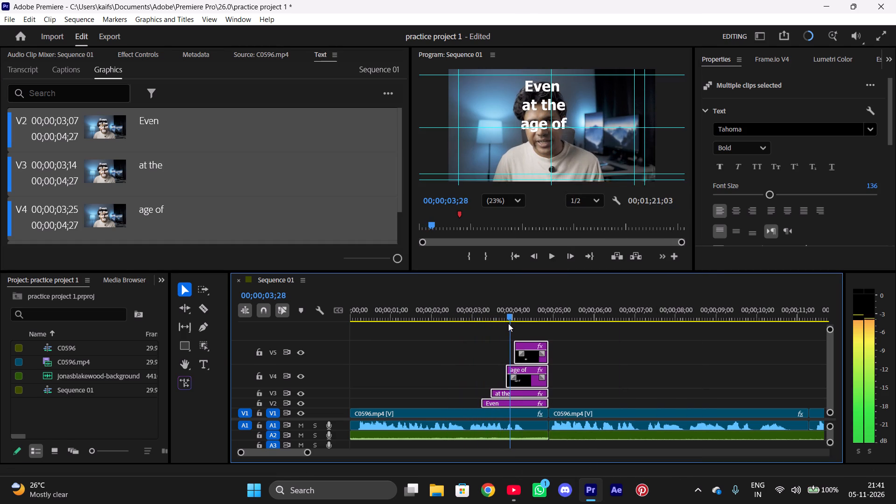
pyautogui.moveTo(508, 323); pyautogui.dragTo(515, 325)
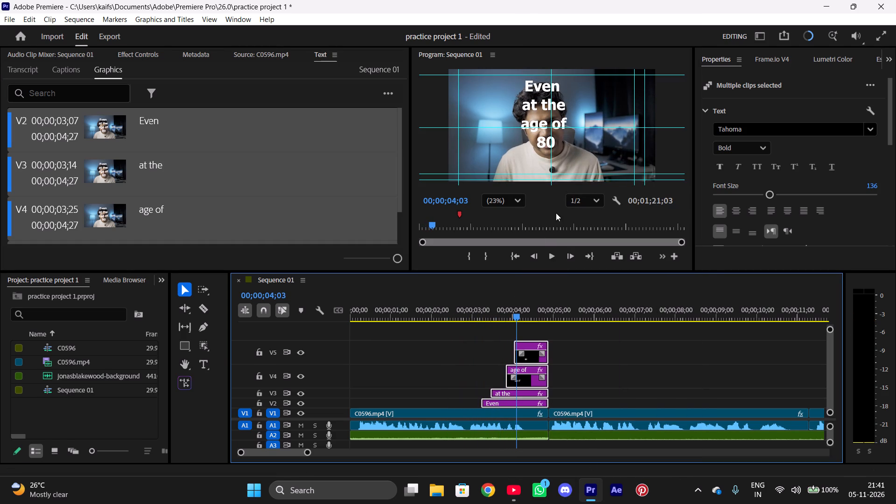
# Select the 80 title in the video frame and look through its text and appearance properties.
pyautogui.moveTo(546, 141); pyautogui.dragTo(551, 147)
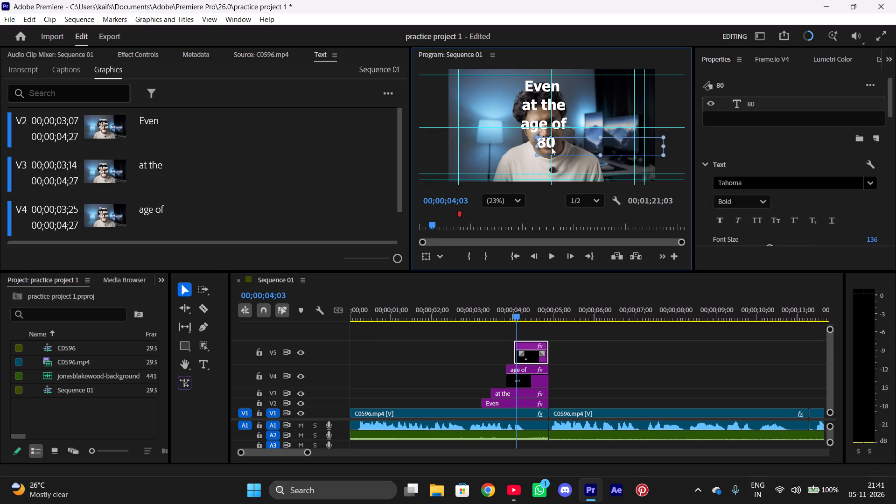
pyautogui.moveTo(551, 147); pyautogui.dragTo(551, 152)
pyautogui.moveTo(889, 104); pyautogui.dragTo(888, 132)
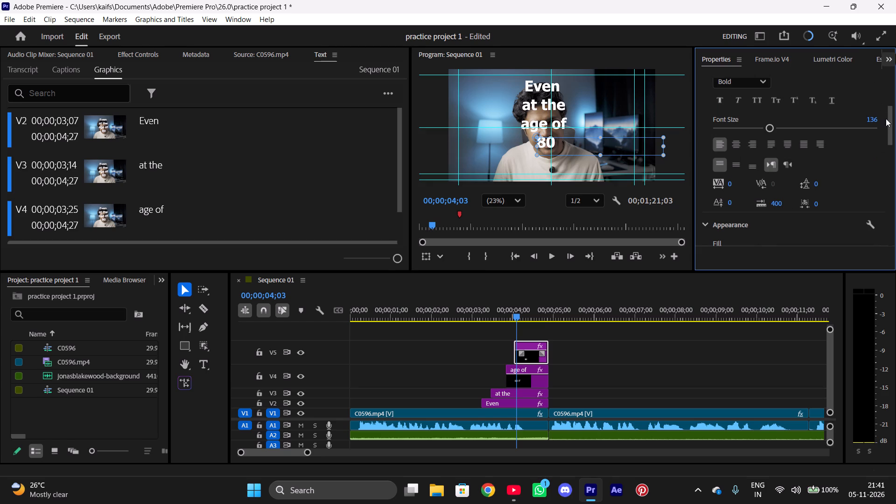
pyautogui.moveTo(891, 125); pyautogui.dragTo(887, 84)
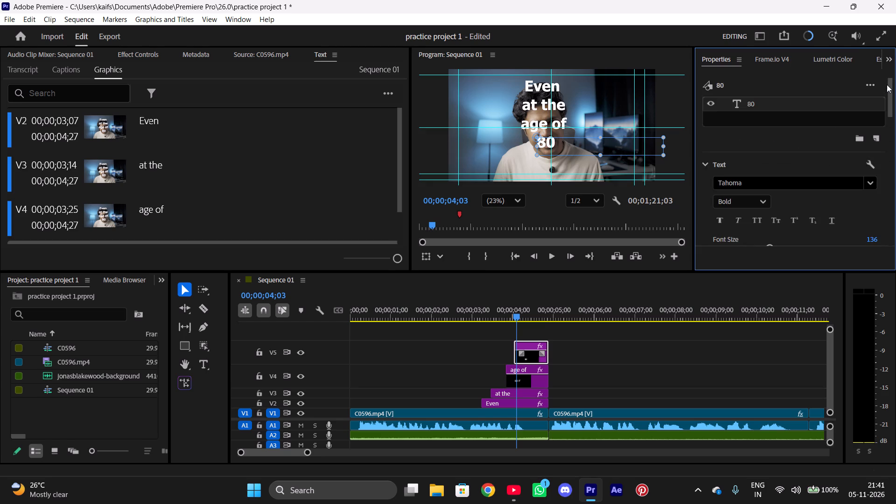
pyautogui.moveTo(887, 84); pyautogui.dragTo(894, 119)
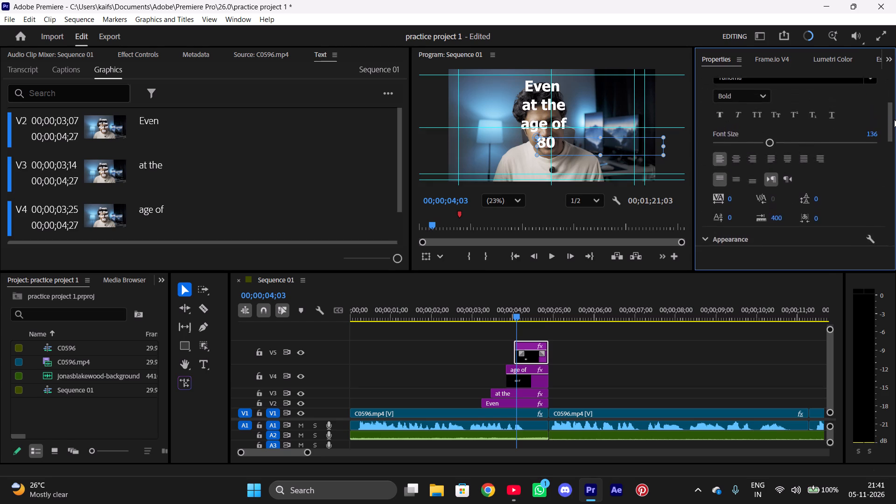
pyautogui.moveTo(894, 119); pyautogui.dragTo(895, 99)
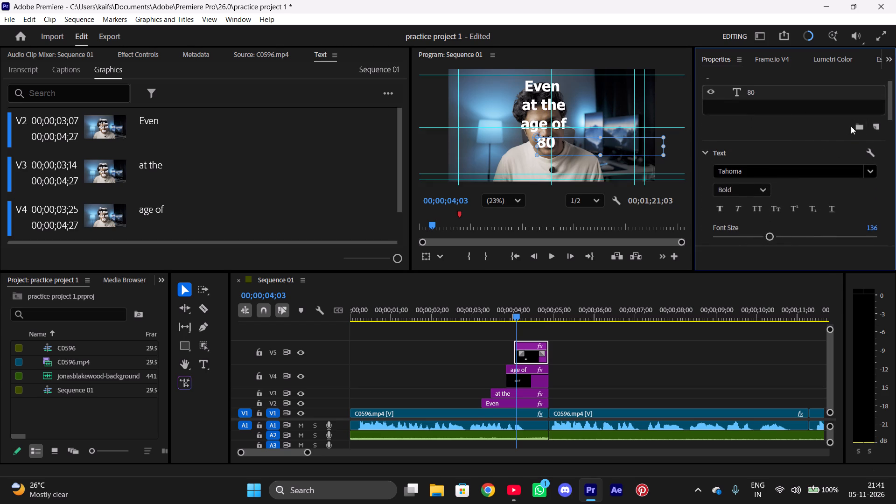
pyautogui.moveTo(889, 107); pyautogui.dragTo(895, 84)
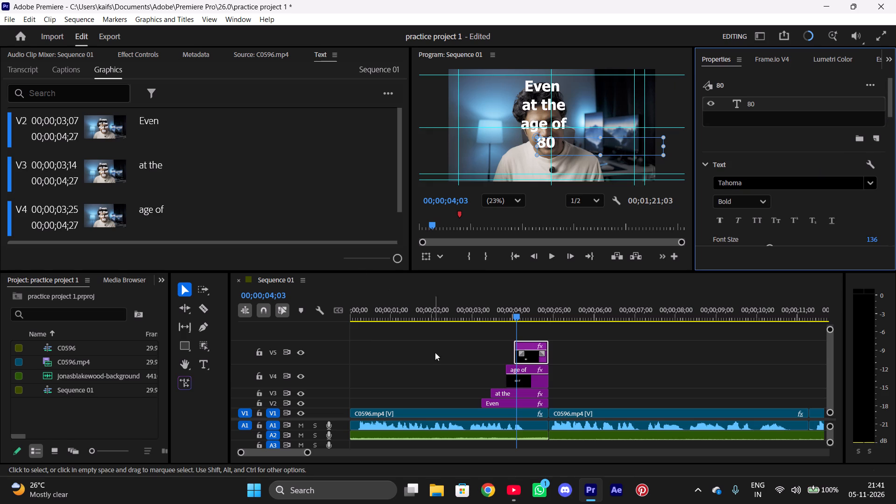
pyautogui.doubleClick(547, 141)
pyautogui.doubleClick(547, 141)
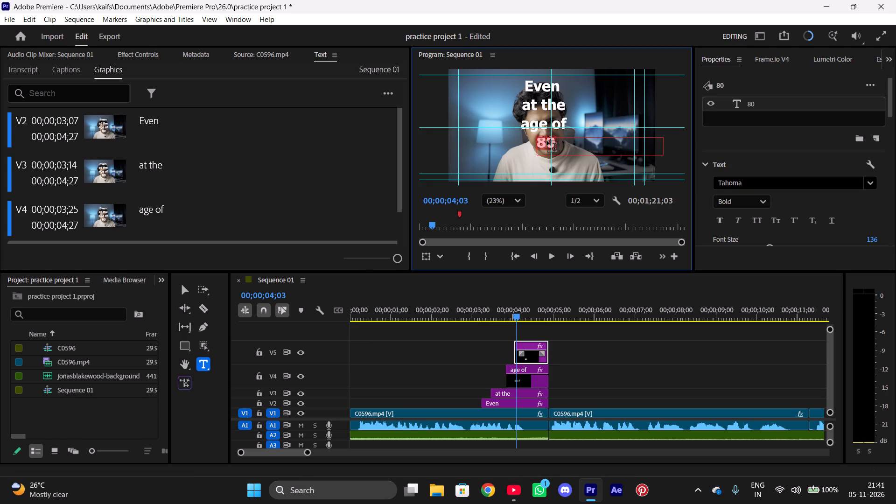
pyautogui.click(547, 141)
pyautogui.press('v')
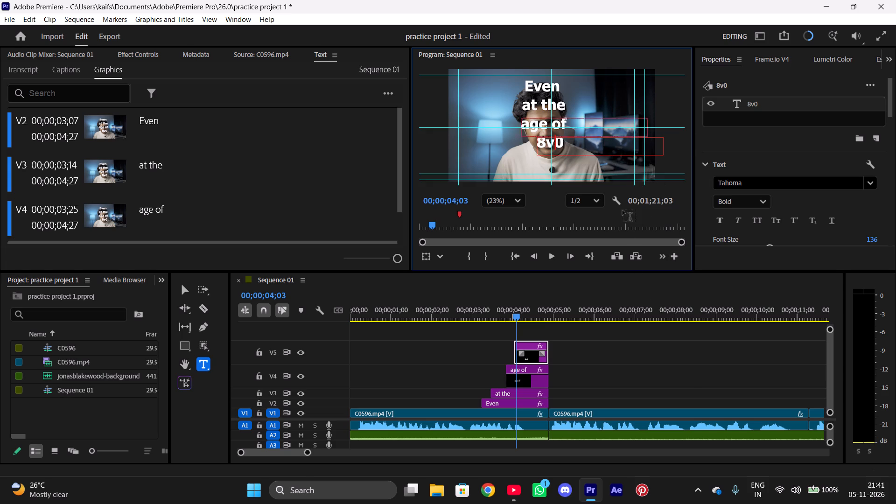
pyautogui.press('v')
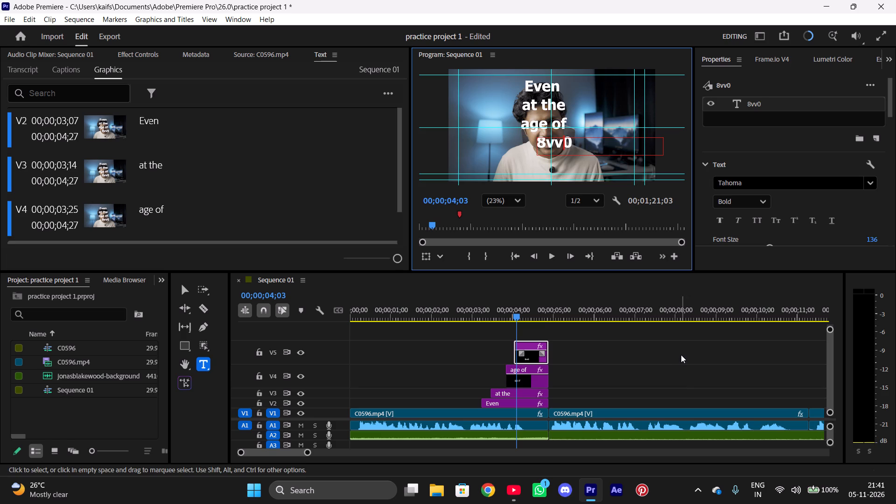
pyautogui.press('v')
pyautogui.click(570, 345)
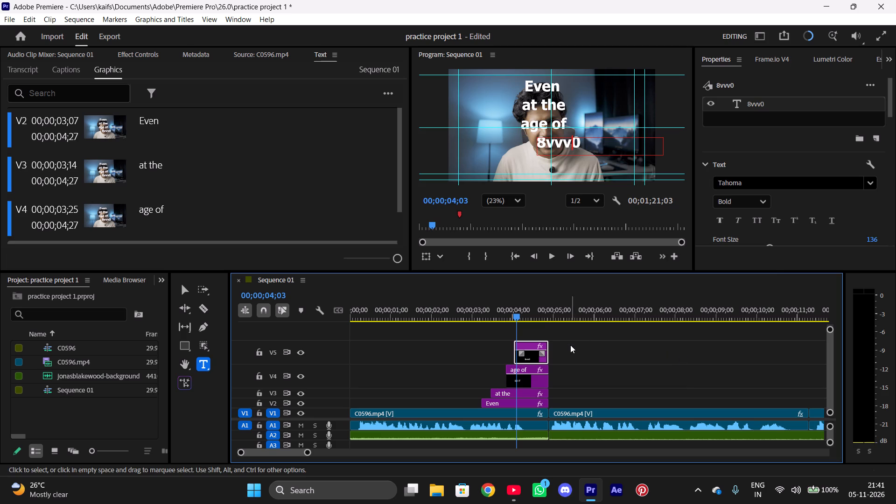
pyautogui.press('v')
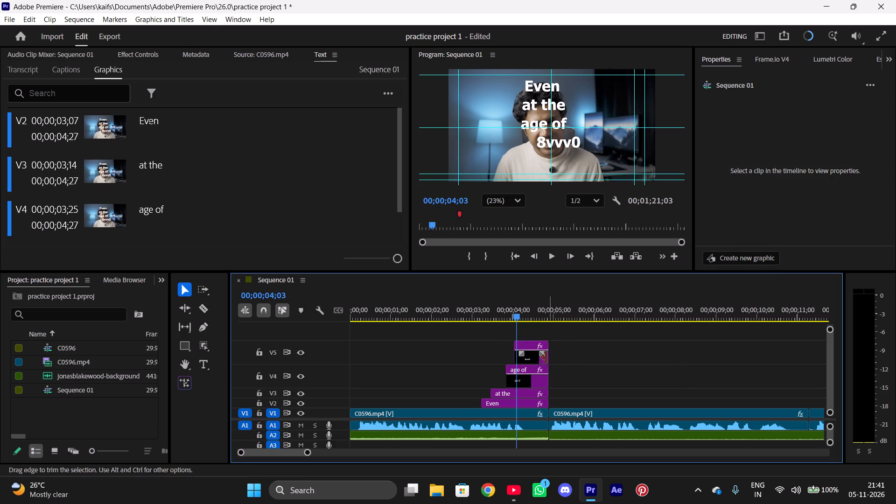
# Replace the text of the V5 title with 80 and return to the Selection tool.
pyautogui.click(534, 354)
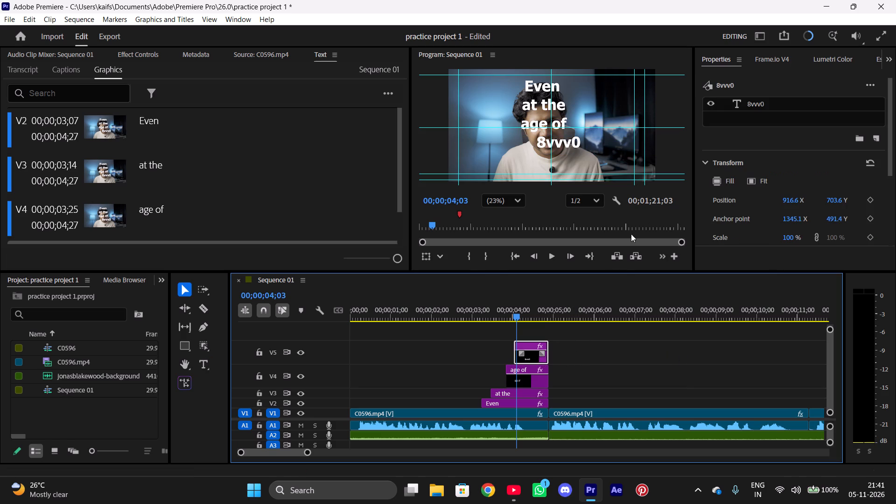
pyautogui.click(772, 102)
pyautogui.doubleClick(768, 103)
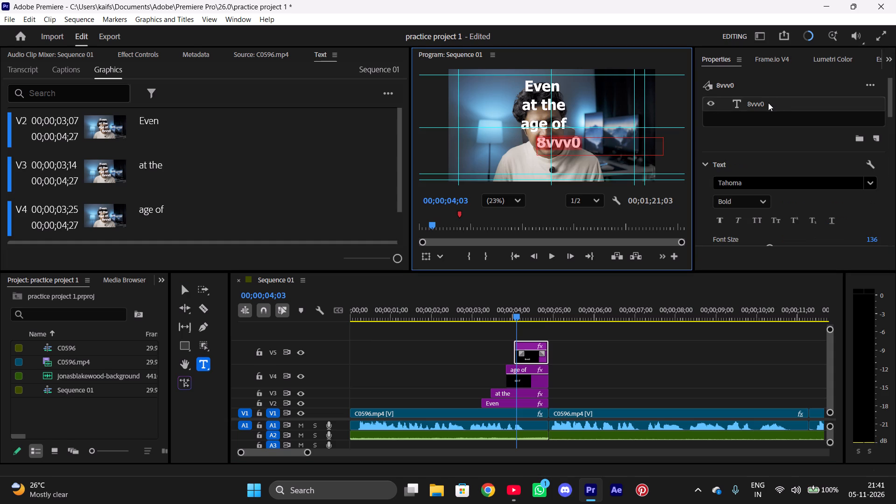
pyautogui.write('80')
pyautogui.click(630, 345)
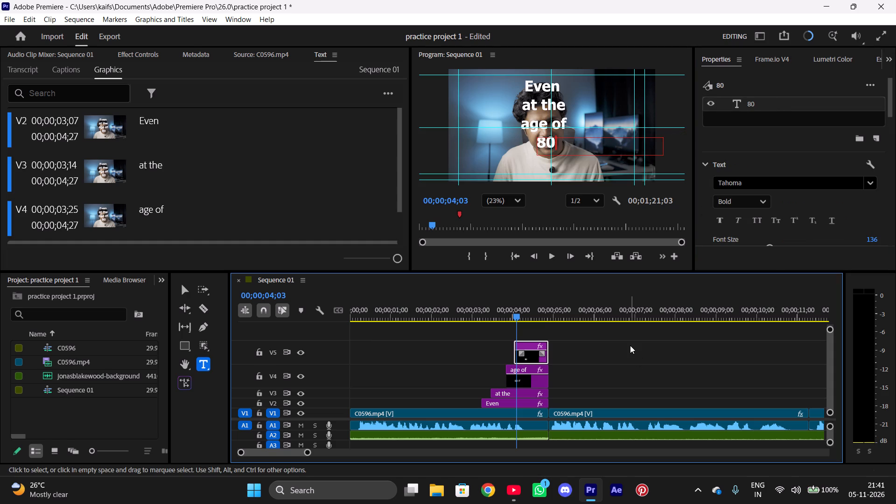
pyautogui.press('v')
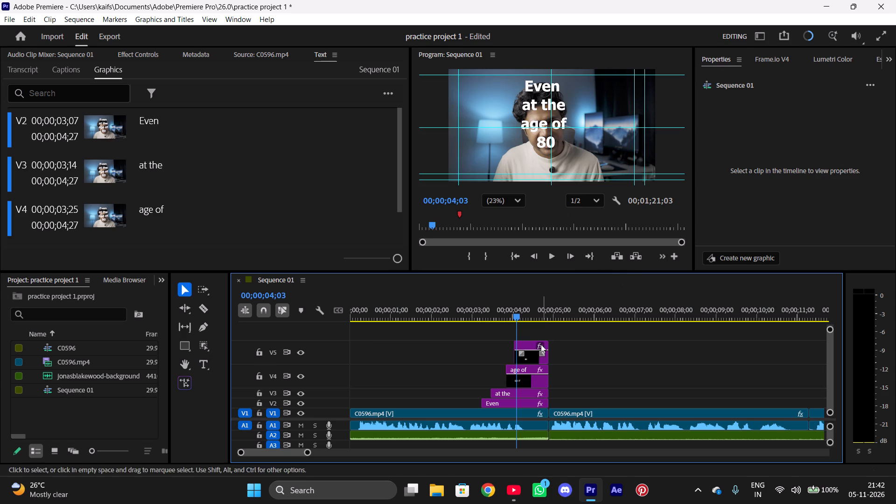
# Select the 80 title clip on V5 and examine its Transform and Responsive Design properties.
pyautogui.click(531, 356)
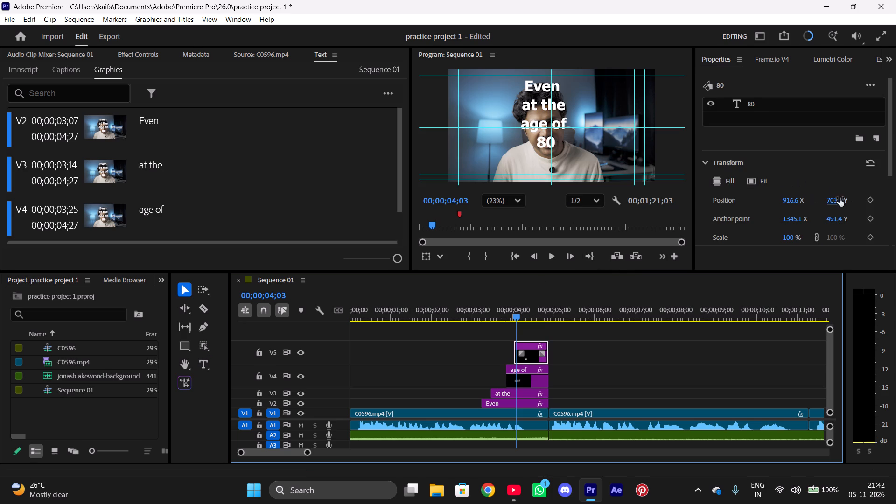
pyautogui.moveTo(886, 142); pyautogui.dragTo(892, 154)
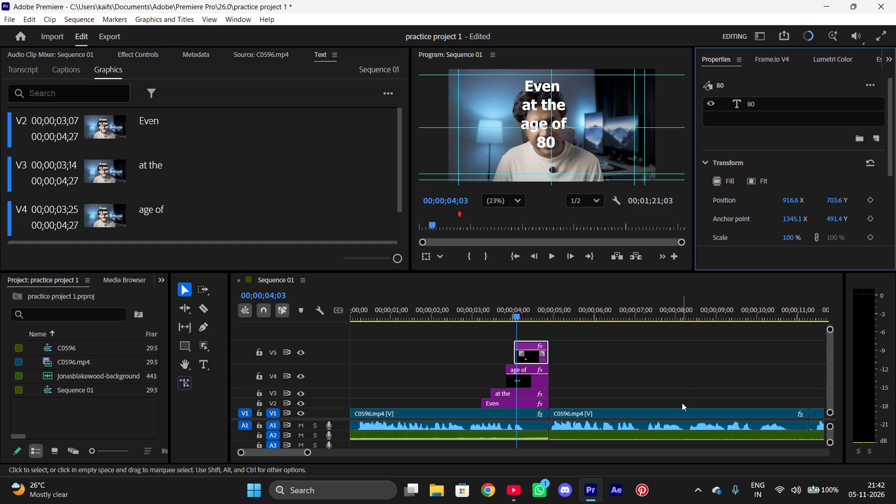
pyautogui.press('t')
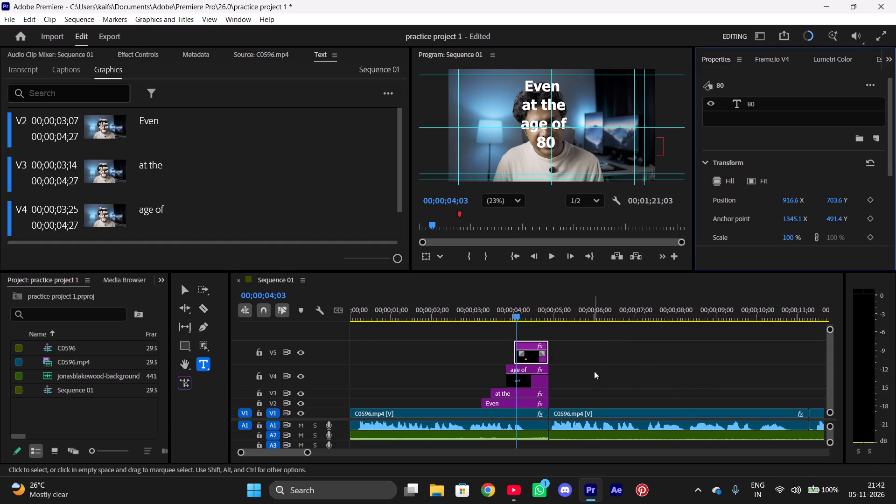
pyautogui.press('v')
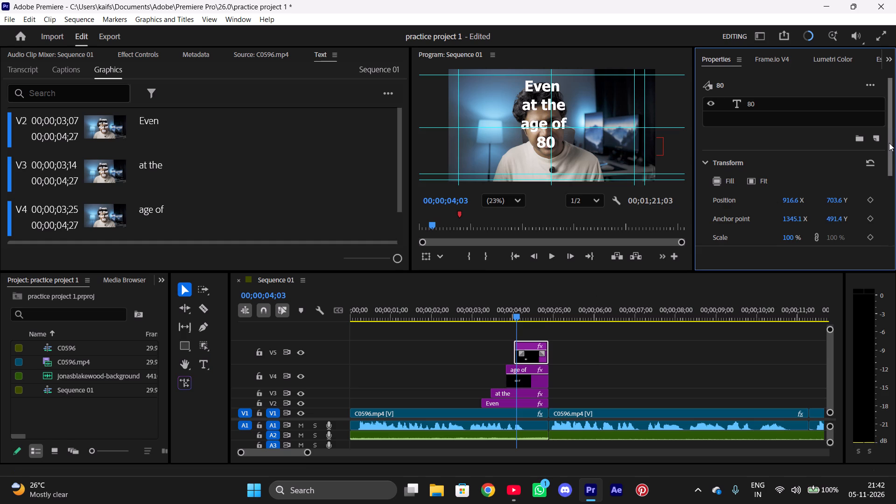
pyautogui.moveTo(889, 143); pyautogui.dragTo(883, 212)
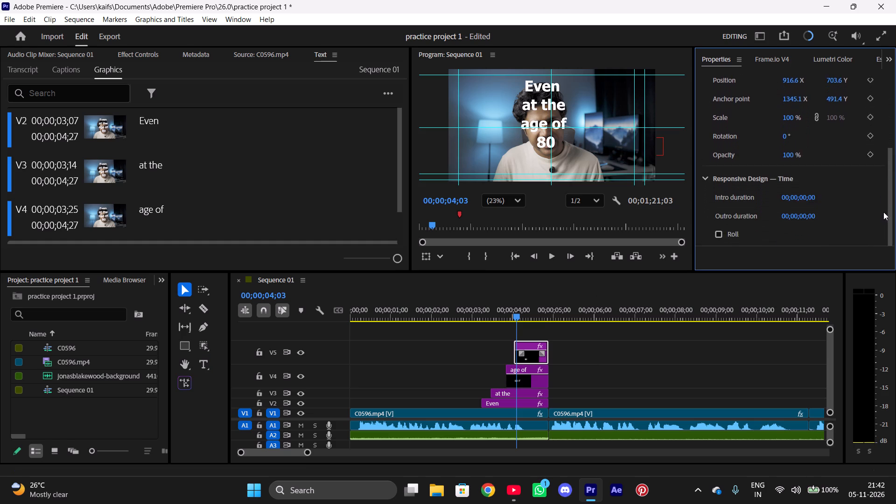
pyautogui.moveTo(883, 212); pyautogui.dragTo(885, 105)
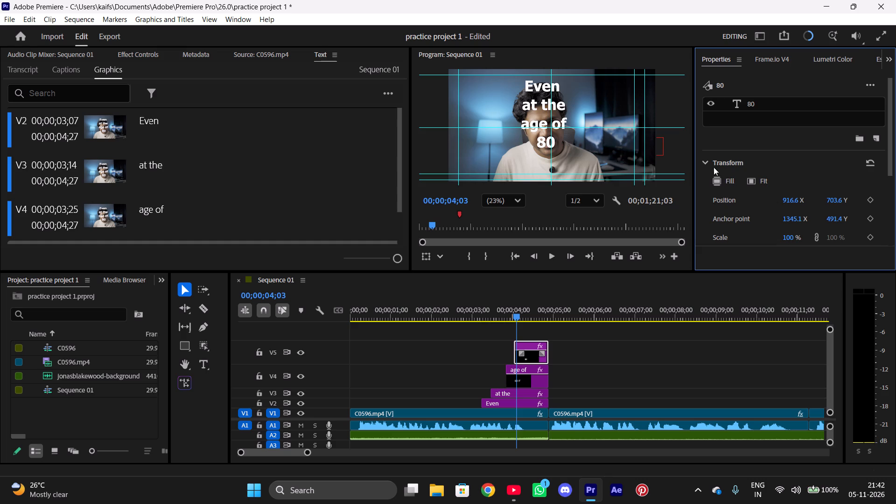
pyautogui.click(704, 161)
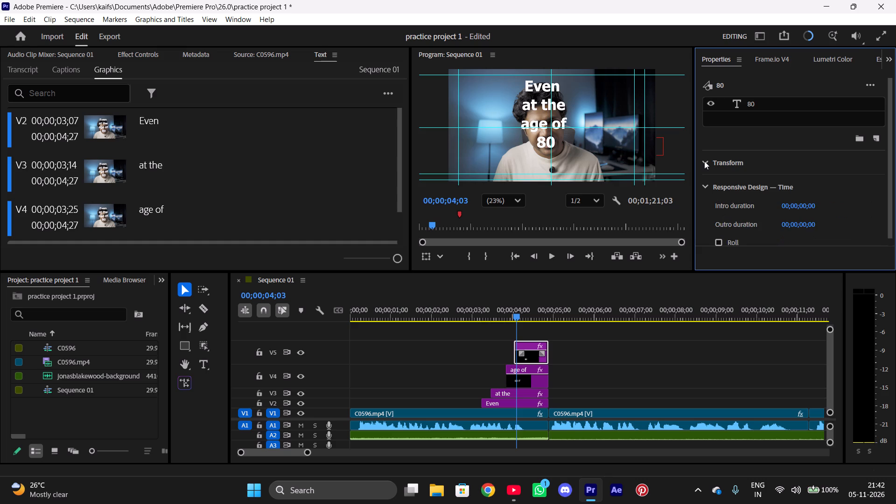
pyautogui.click(704, 161)
pyautogui.click(704, 161)
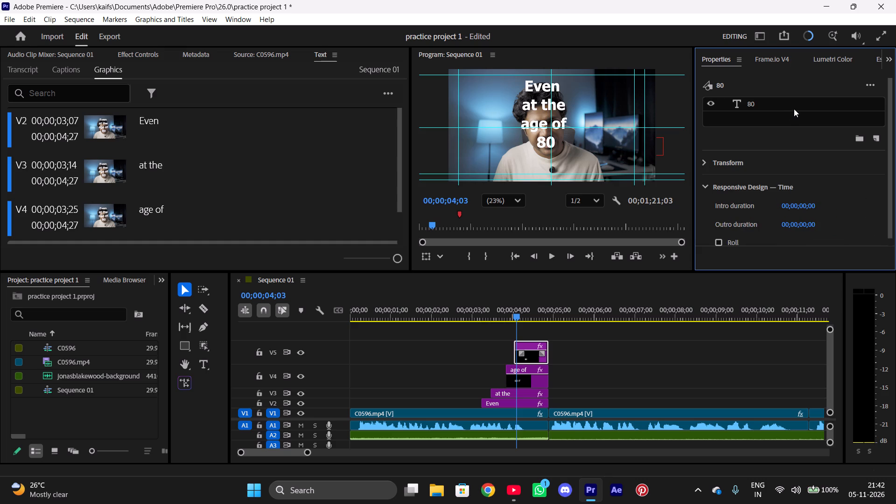
# Select the 80 text layer and set its Align and Transform position to 1298 X, 604 Y.
pyautogui.doubleClick(794, 109)
pyautogui.click(794, 109)
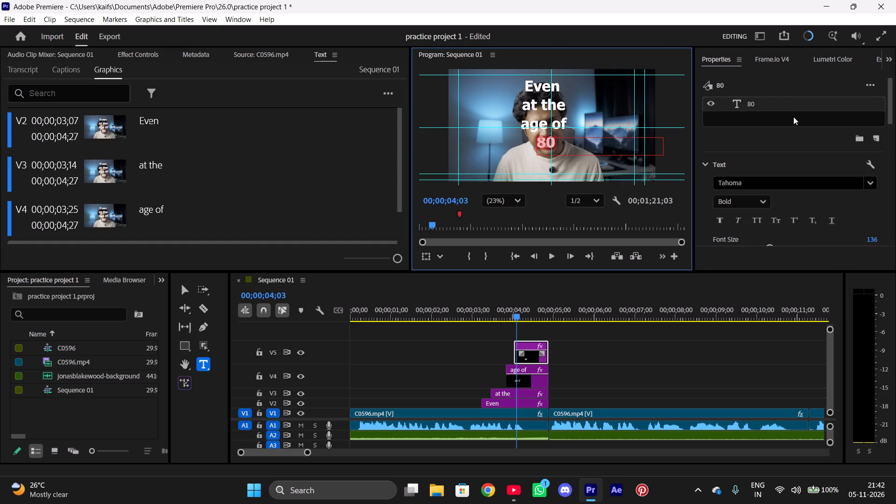
pyautogui.click(793, 117)
pyautogui.click(794, 104)
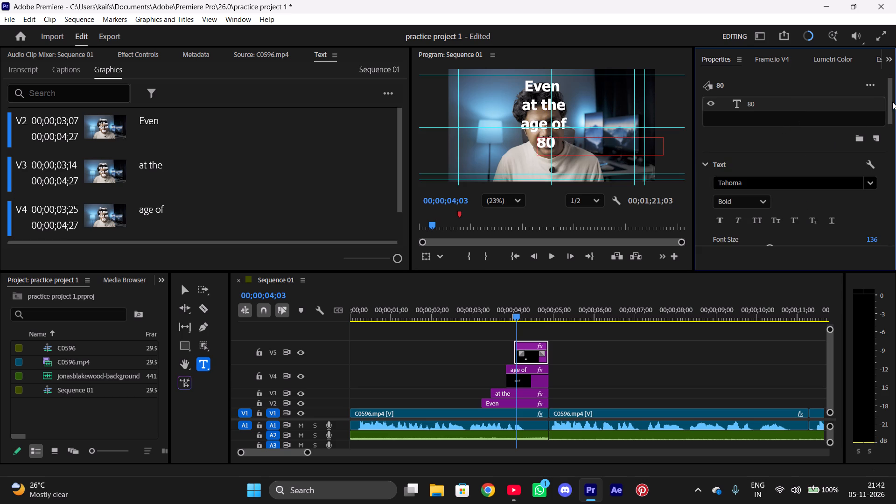
pyautogui.moveTo(892, 102); pyautogui.dragTo(891, 108)
pyautogui.moveTo(891, 108); pyautogui.dragTo(889, 179)
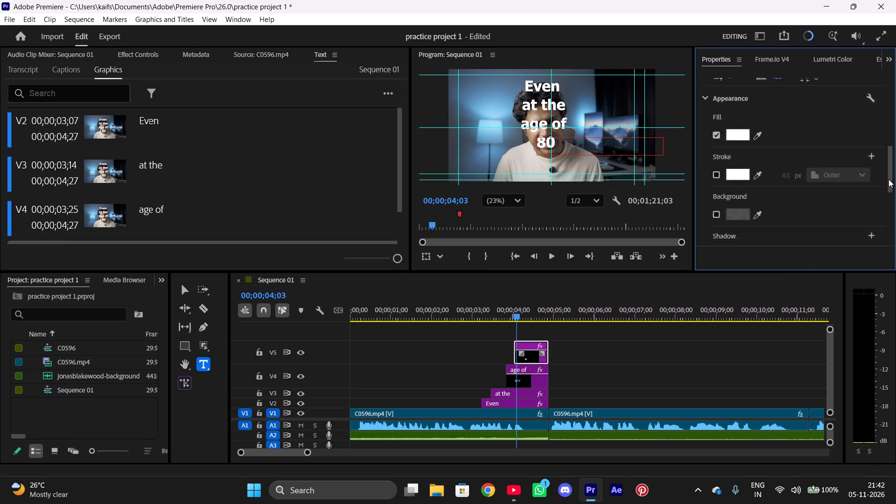
pyautogui.moveTo(889, 179); pyautogui.dragTo(883, 211)
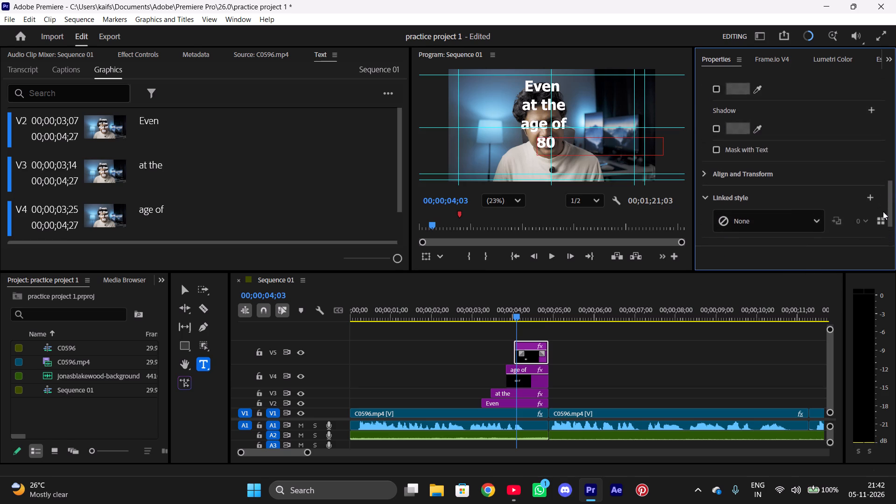
pyautogui.moveTo(883, 211); pyautogui.dragTo(886, 231)
pyautogui.click(705, 103)
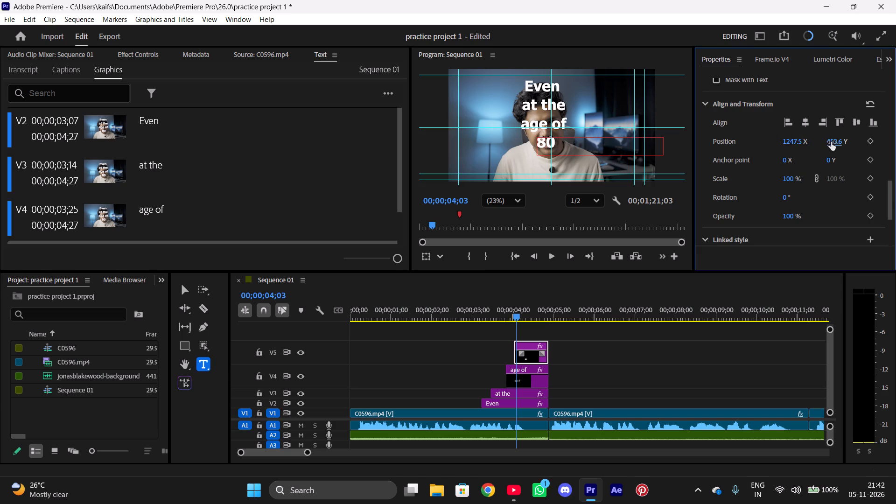
pyautogui.moveTo(831, 142); pyautogui.dragTo(831, 100)
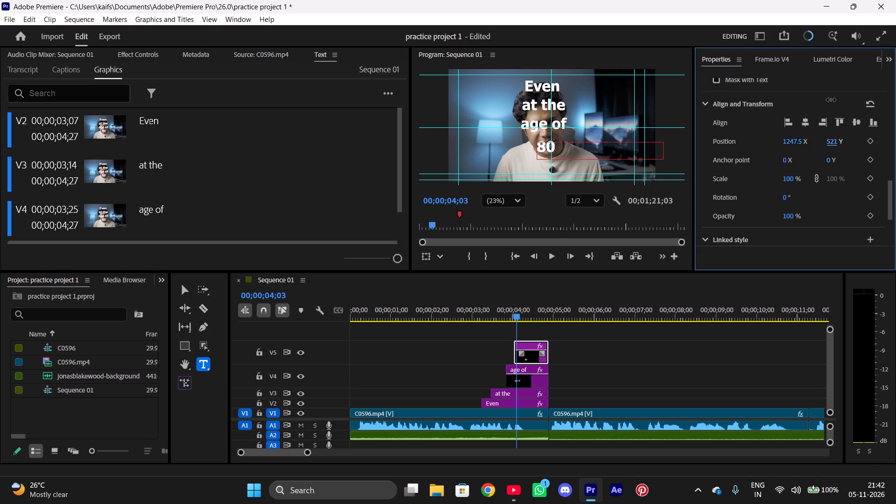
pyautogui.moveTo(831, 100); pyautogui.dragTo(837, 47)
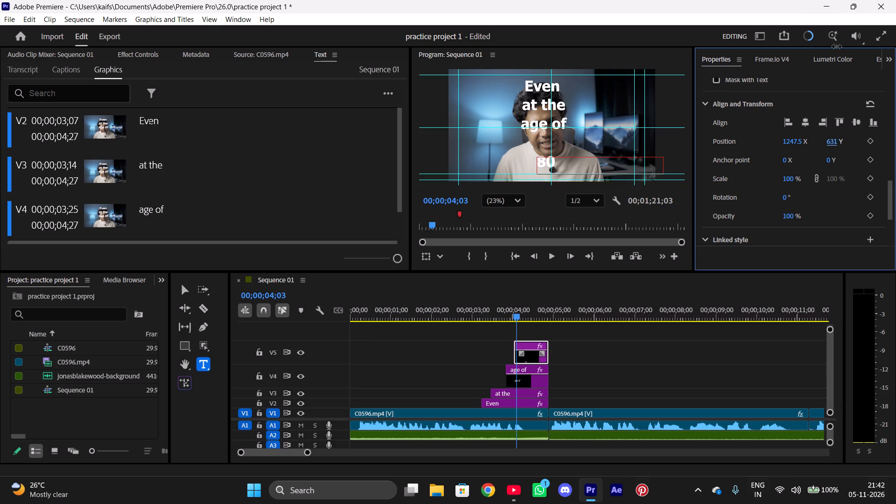
pyautogui.moveTo(837, 47); pyautogui.dragTo(840, 67)
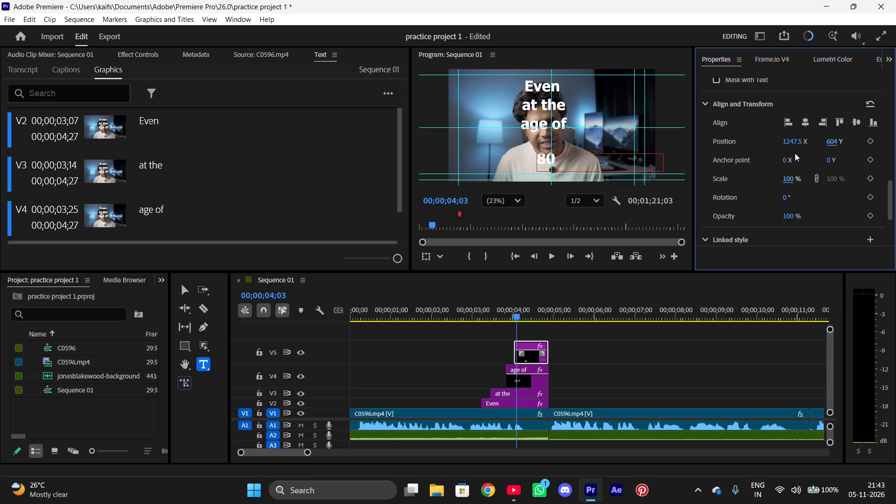
pyautogui.moveTo(796, 144); pyautogui.dragTo(820, 134)
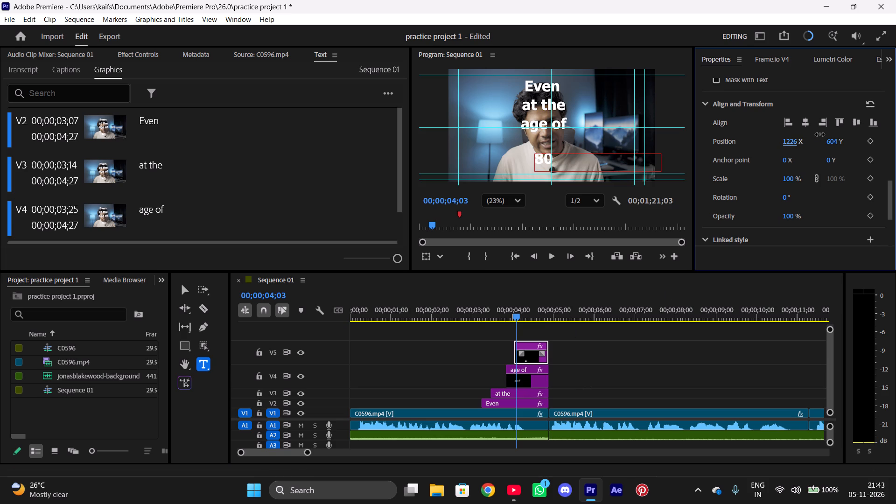
pyautogui.moveTo(820, 134); pyautogui.dragTo(811, 132)
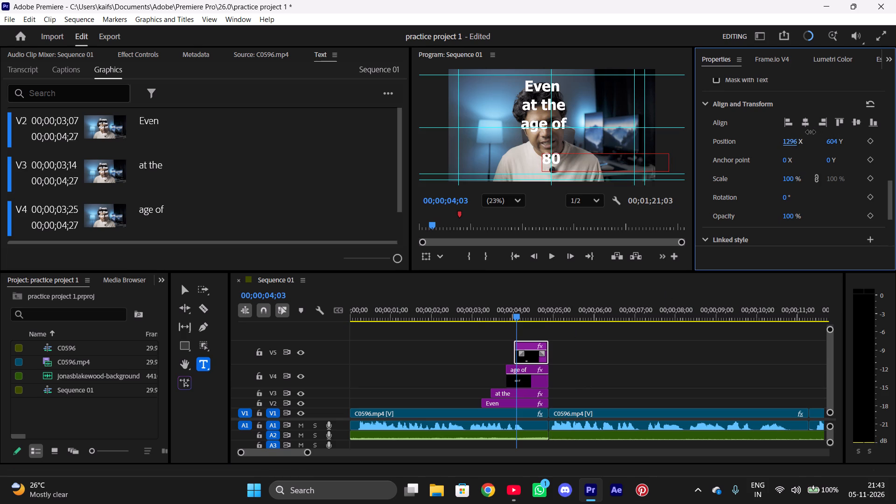
pyautogui.moveTo(811, 132); pyautogui.dragTo(812, 133)
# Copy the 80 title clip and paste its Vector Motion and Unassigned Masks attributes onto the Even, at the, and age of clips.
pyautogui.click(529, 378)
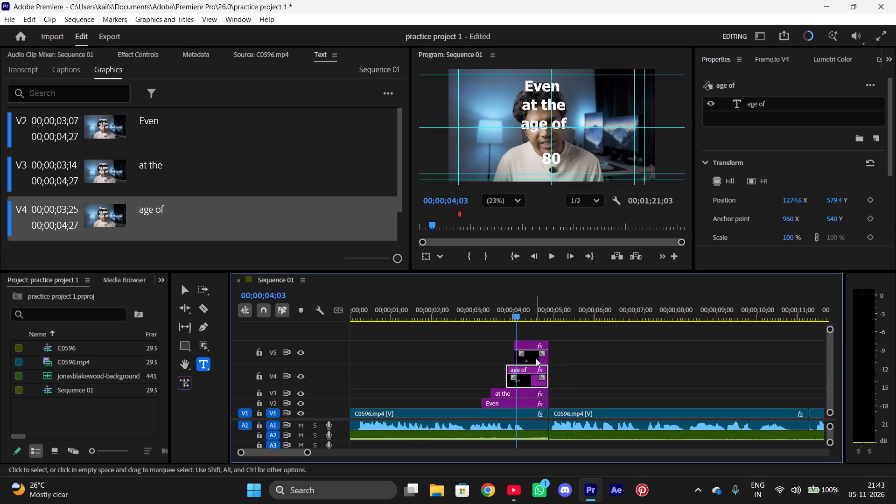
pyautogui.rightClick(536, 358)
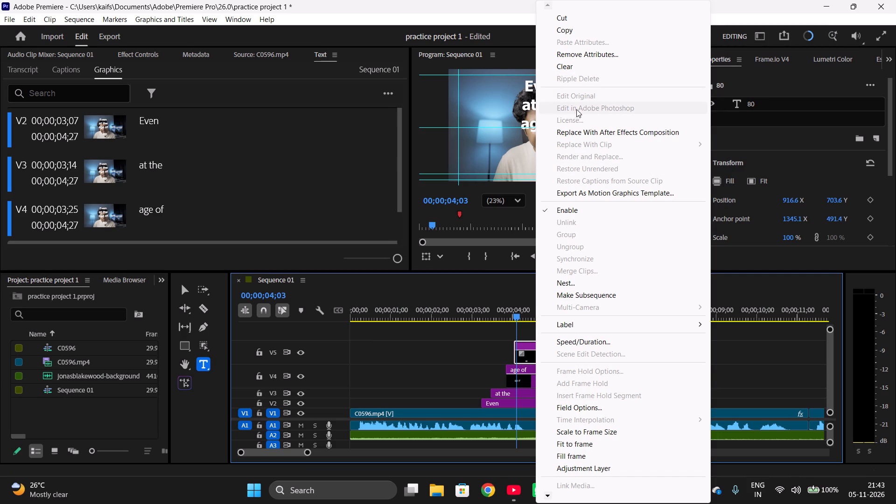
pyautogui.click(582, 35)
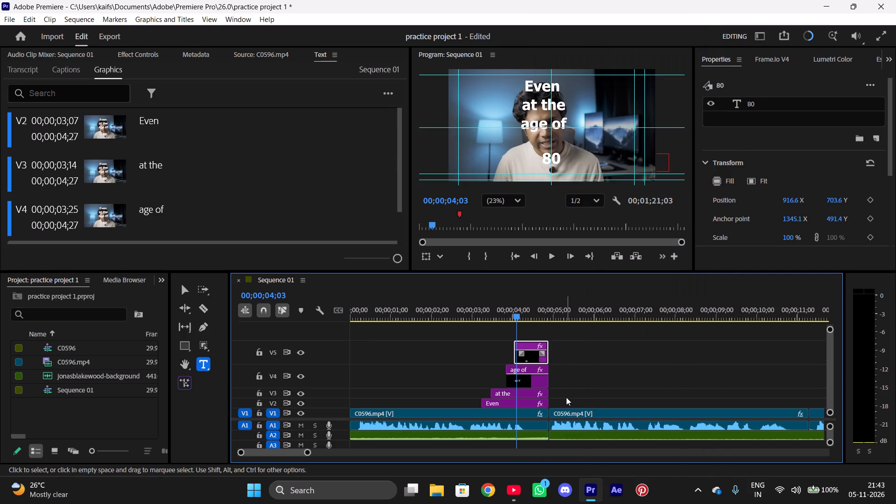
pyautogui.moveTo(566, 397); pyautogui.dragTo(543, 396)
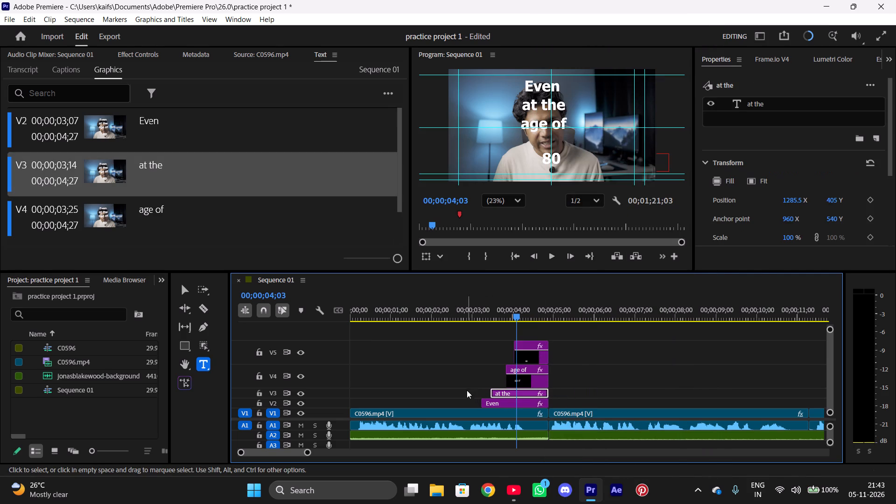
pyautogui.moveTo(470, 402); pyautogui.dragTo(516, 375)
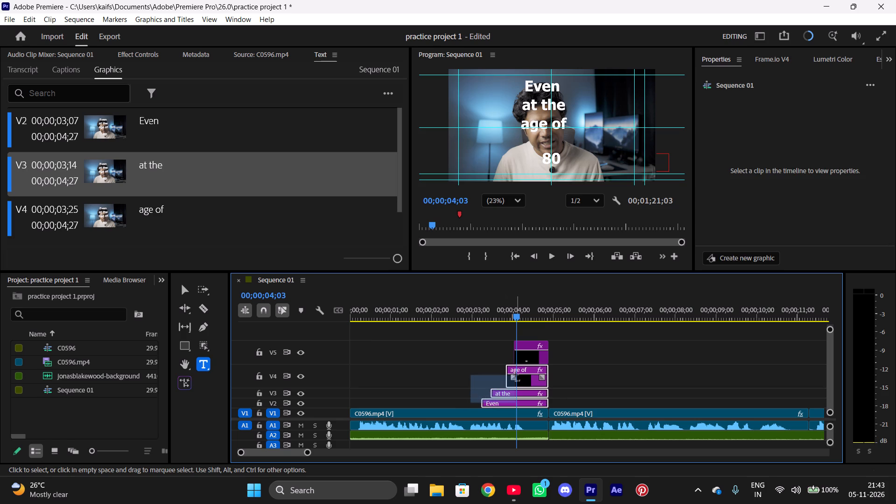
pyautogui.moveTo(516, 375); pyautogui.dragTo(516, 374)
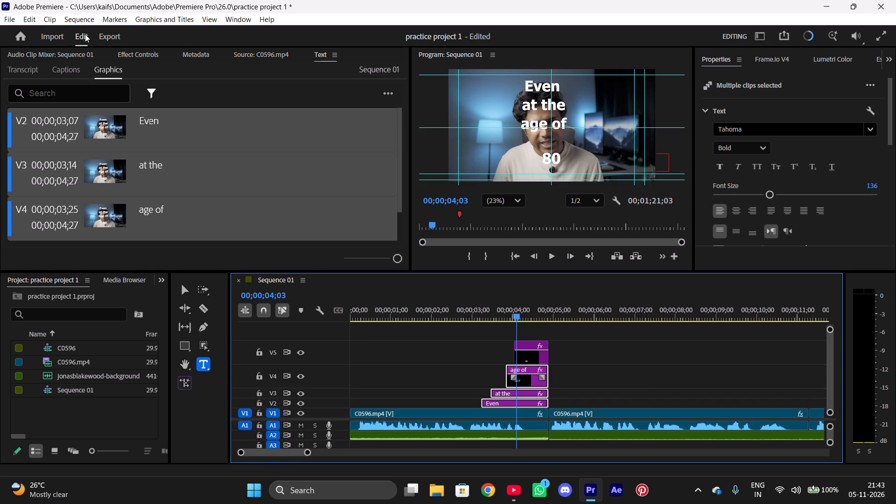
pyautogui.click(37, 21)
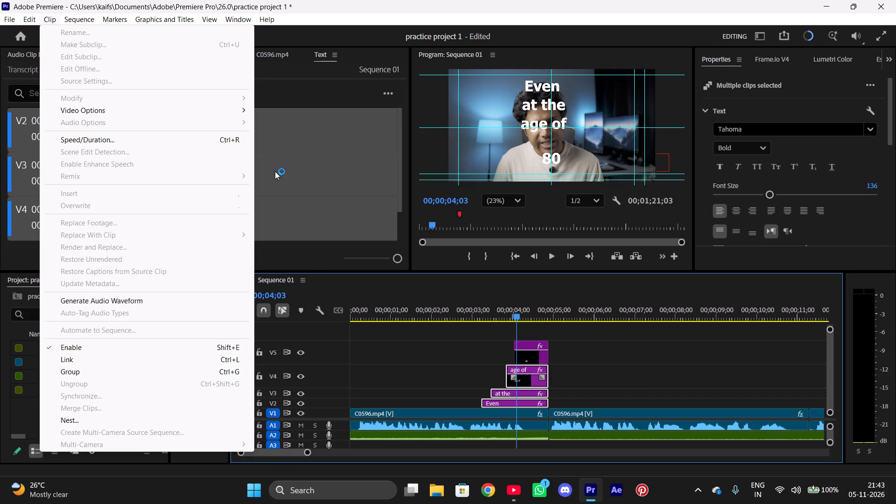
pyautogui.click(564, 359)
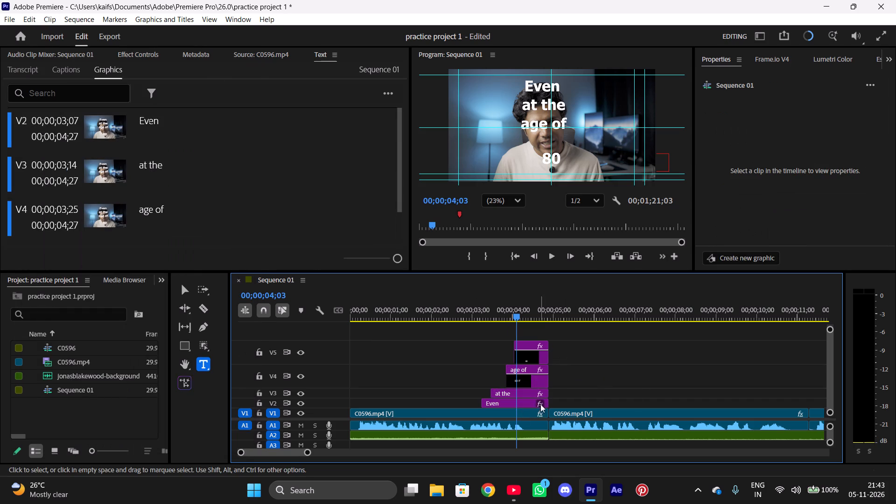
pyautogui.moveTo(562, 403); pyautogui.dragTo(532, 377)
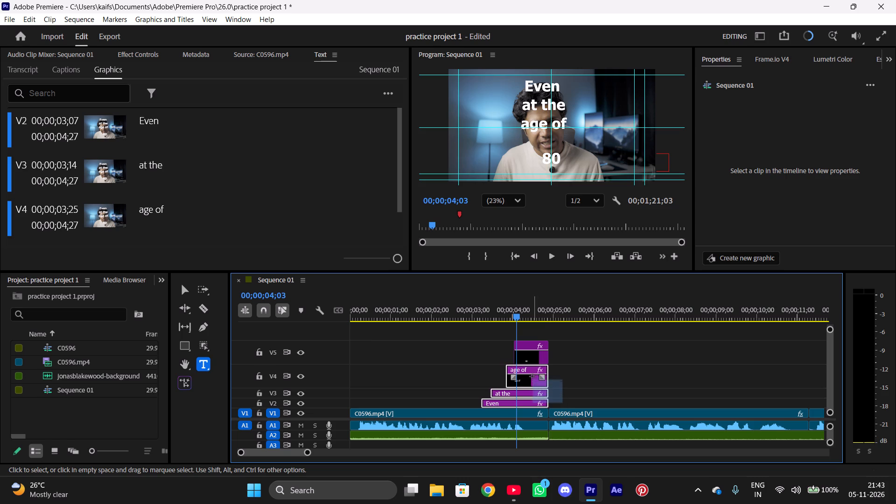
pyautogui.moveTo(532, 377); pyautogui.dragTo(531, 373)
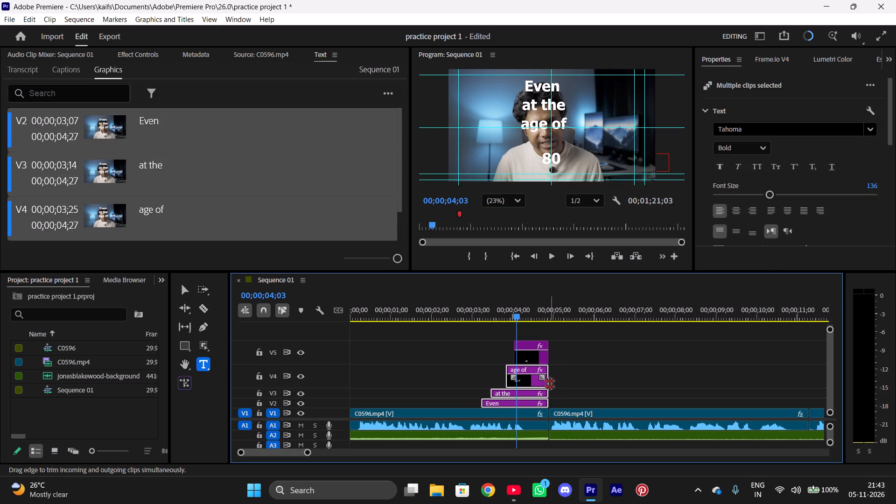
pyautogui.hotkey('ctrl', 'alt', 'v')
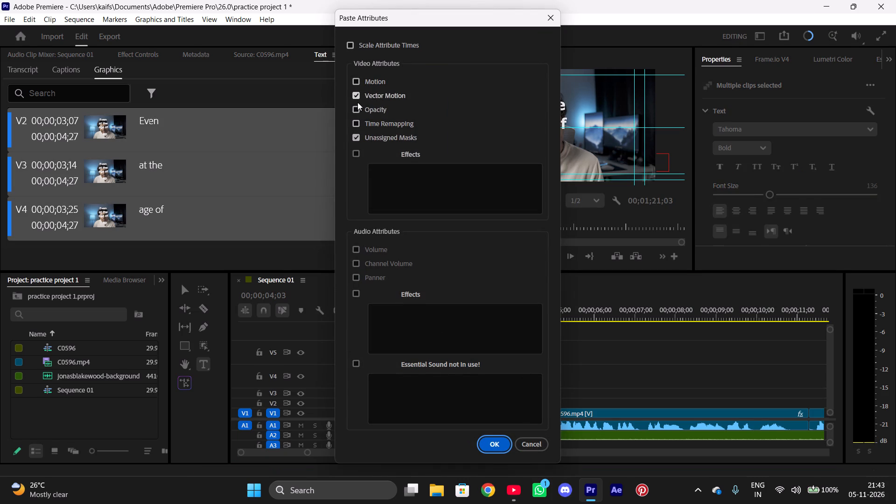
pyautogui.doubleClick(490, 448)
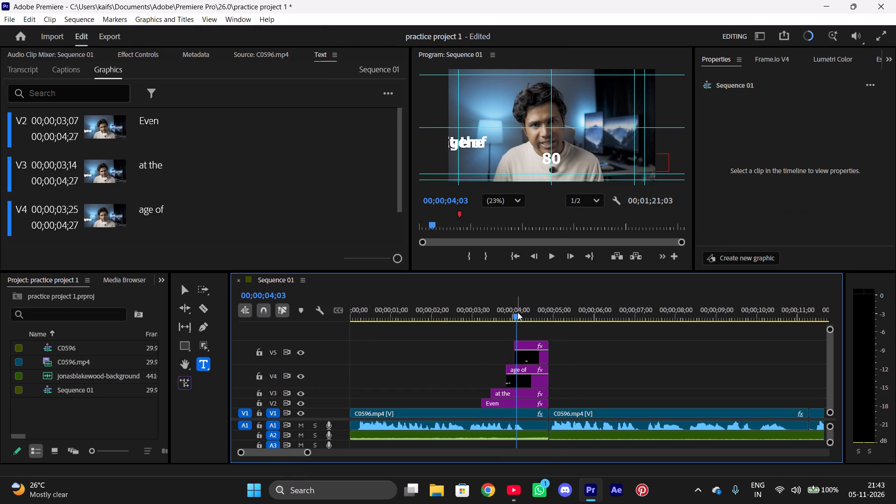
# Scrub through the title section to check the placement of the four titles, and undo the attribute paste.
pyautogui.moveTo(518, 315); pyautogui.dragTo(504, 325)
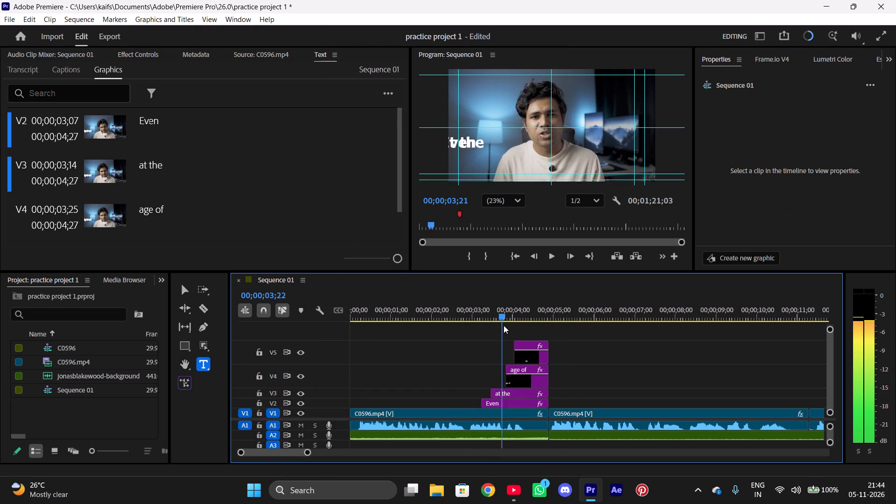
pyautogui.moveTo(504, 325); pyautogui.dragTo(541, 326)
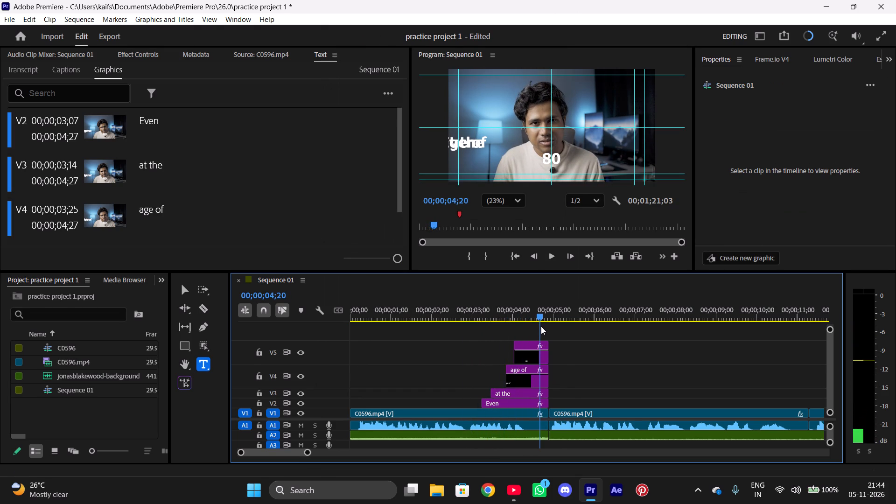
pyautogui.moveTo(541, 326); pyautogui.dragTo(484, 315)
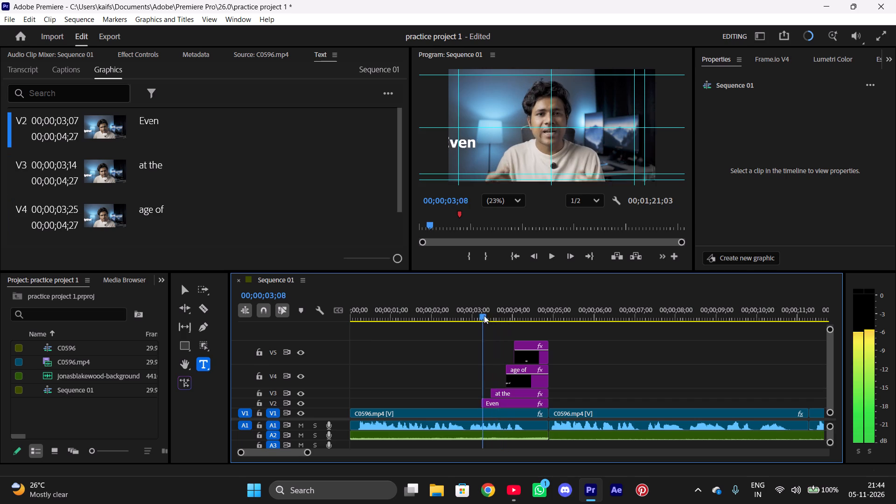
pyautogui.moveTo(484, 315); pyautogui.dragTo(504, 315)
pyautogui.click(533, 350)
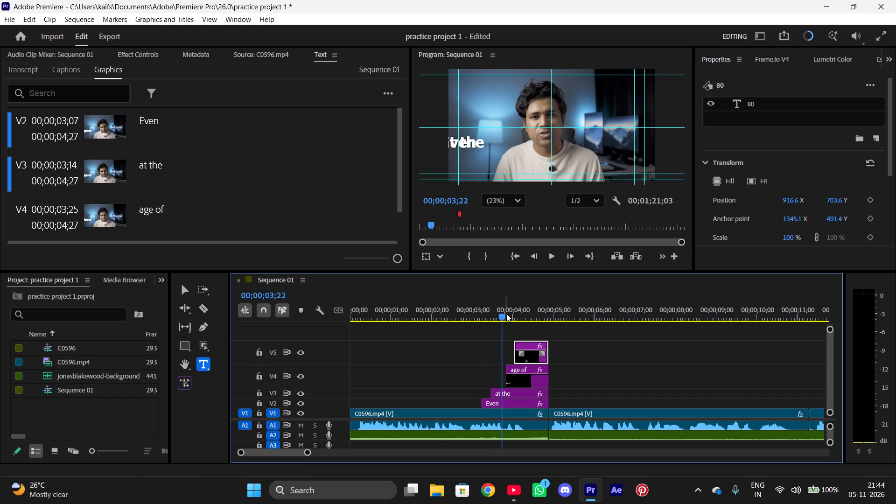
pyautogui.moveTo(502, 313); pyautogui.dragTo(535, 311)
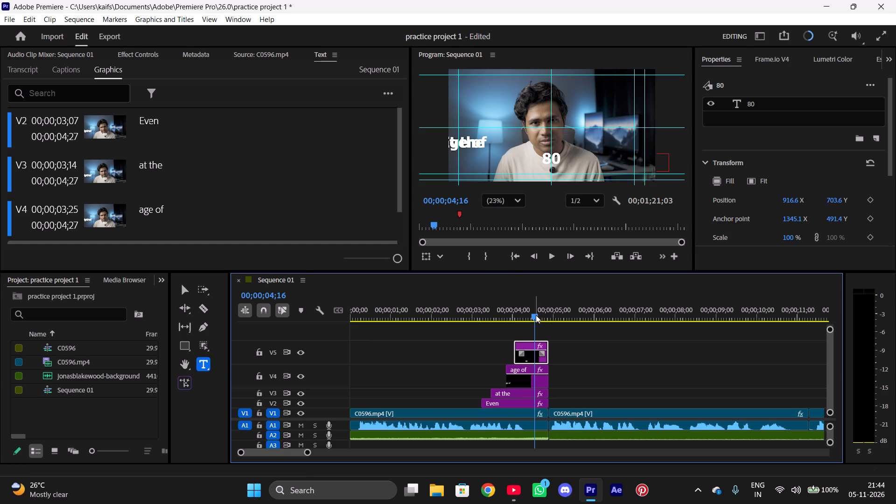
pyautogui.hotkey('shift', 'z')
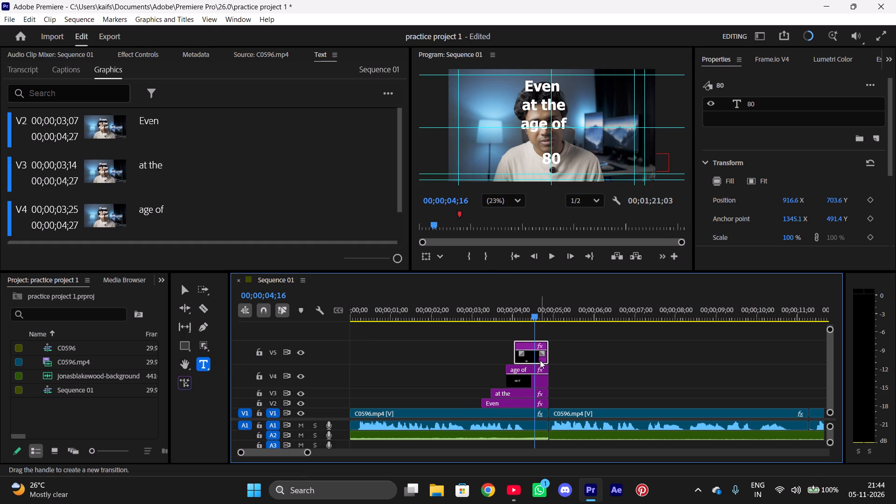
# Copy the 80 title's Y position value and apply it to the age of title, setting its Y position to 703.6.
pyautogui.click(525, 379)
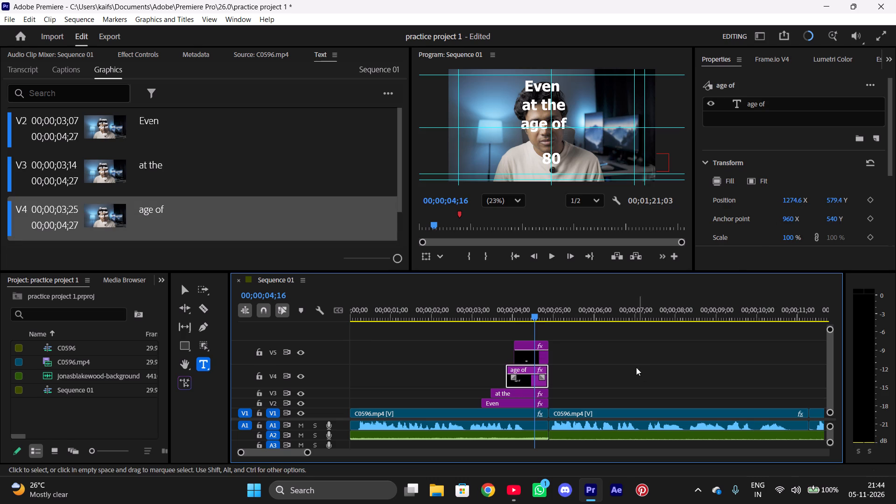
pyautogui.click(529, 357)
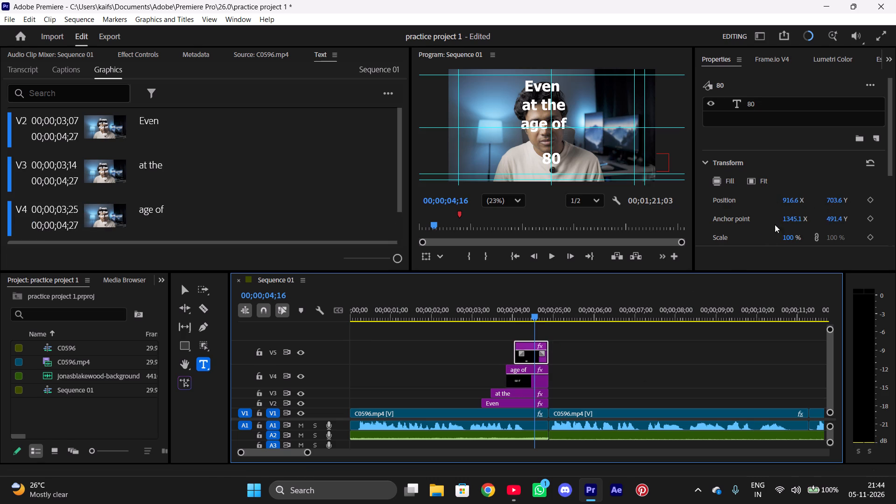
pyautogui.click(534, 317)
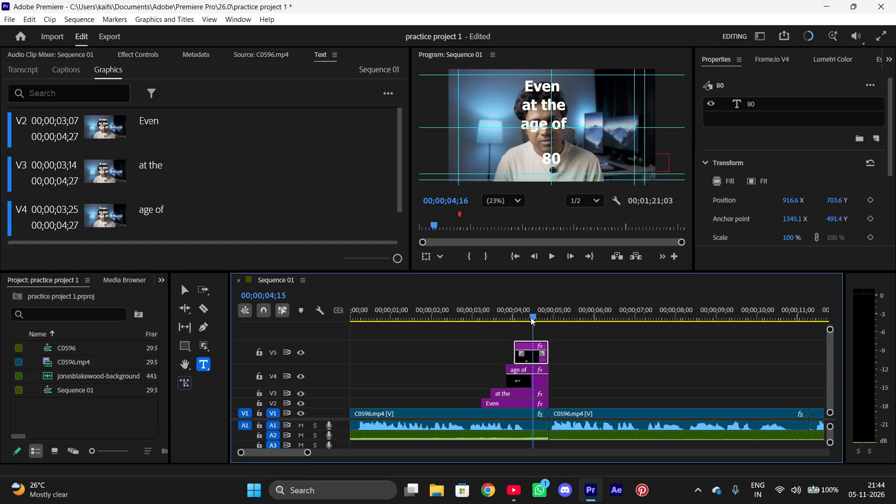
pyautogui.rightClick(838, 203)
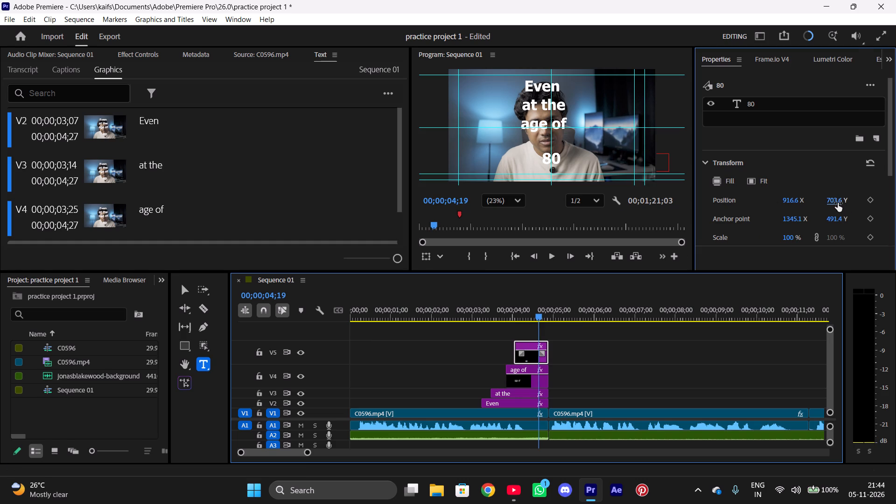
pyautogui.click(839, 209)
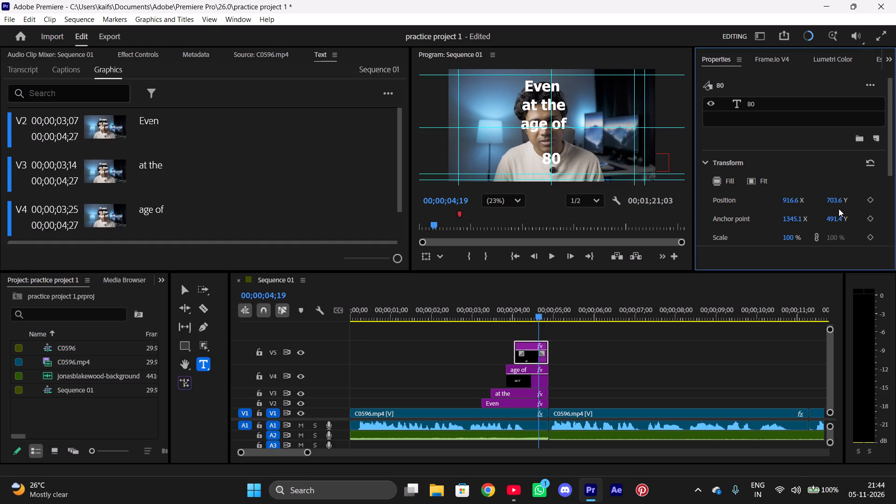
pyautogui.moveTo(819, 202); pyautogui.dragTo(834, 201)
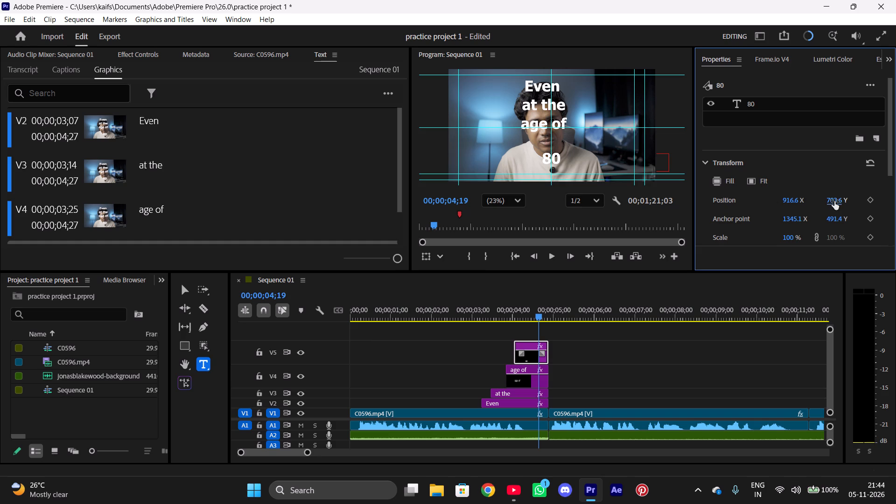
pyautogui.rightClick(834, 201)
pyautogui.click(834, 201)
pyautogui.hotkey('ctrl', 'c')
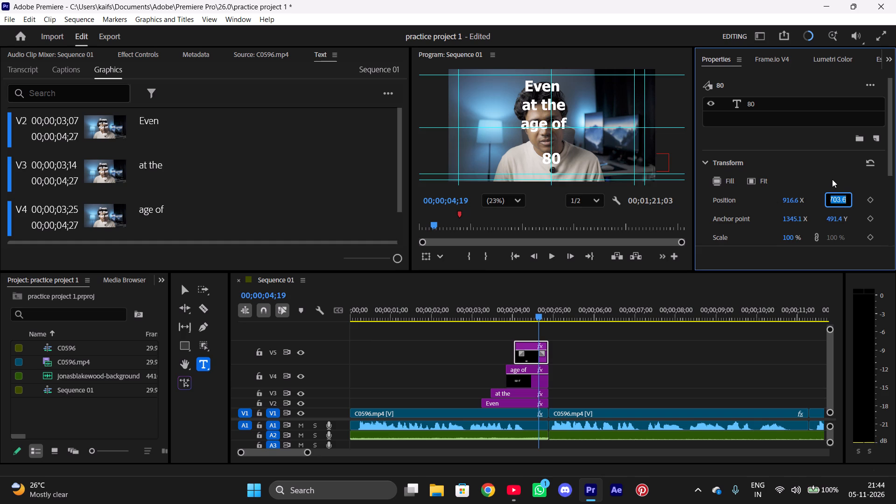
pyautogui.click(832, 179)
pyautogui.click(227, 195)
pyautogui.click(277, 224)
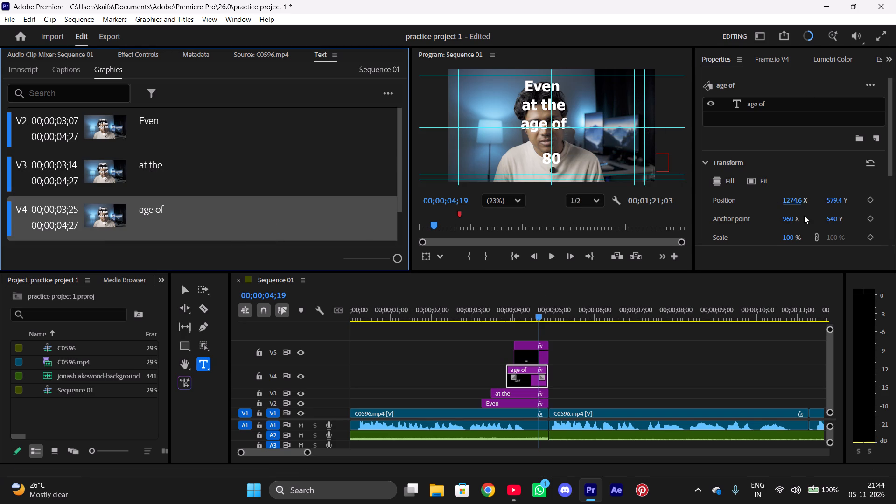
pyautogui.moveTo(823, 205); pyautogui.dragTo(834, 198)
pyautogui.click(834, 198)
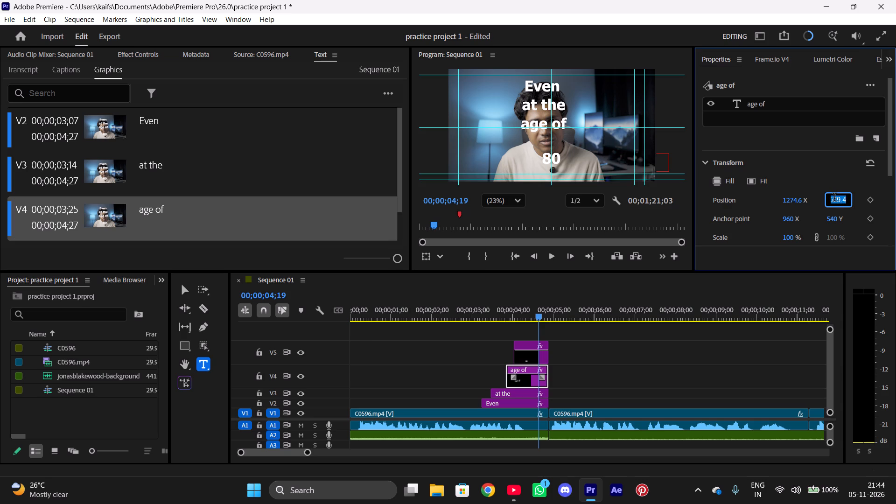
pyautogui.hotkey('ctrl', 'v')
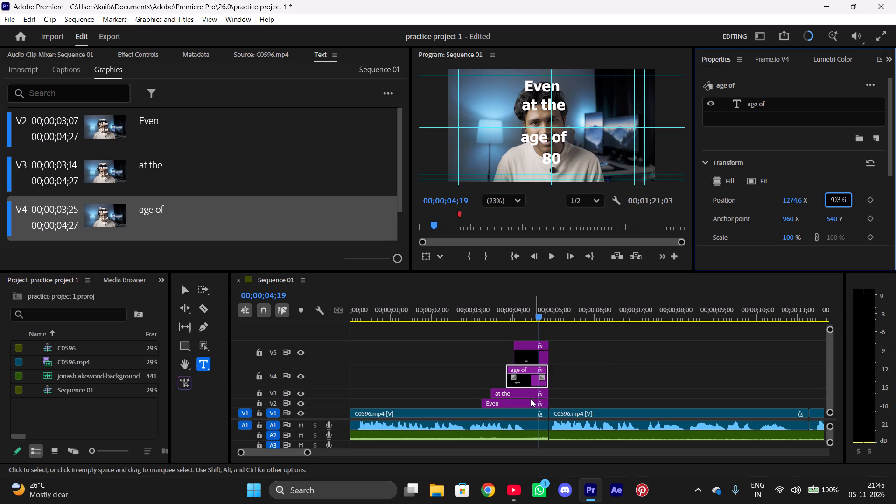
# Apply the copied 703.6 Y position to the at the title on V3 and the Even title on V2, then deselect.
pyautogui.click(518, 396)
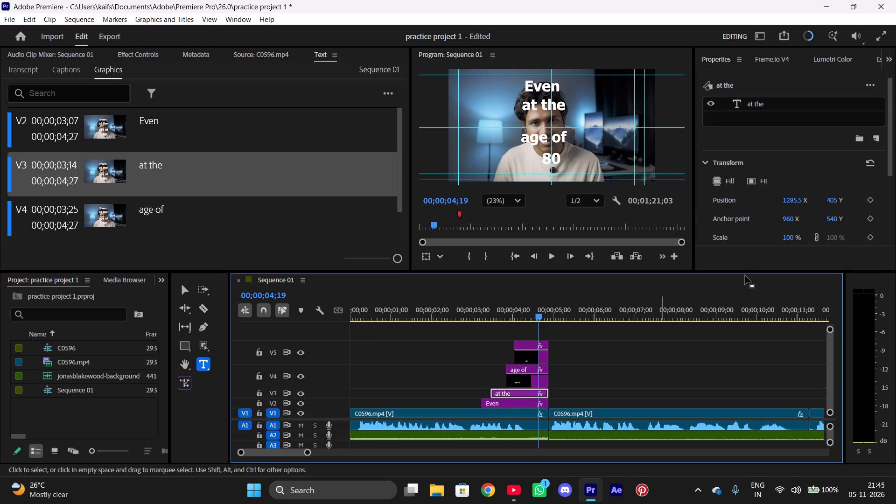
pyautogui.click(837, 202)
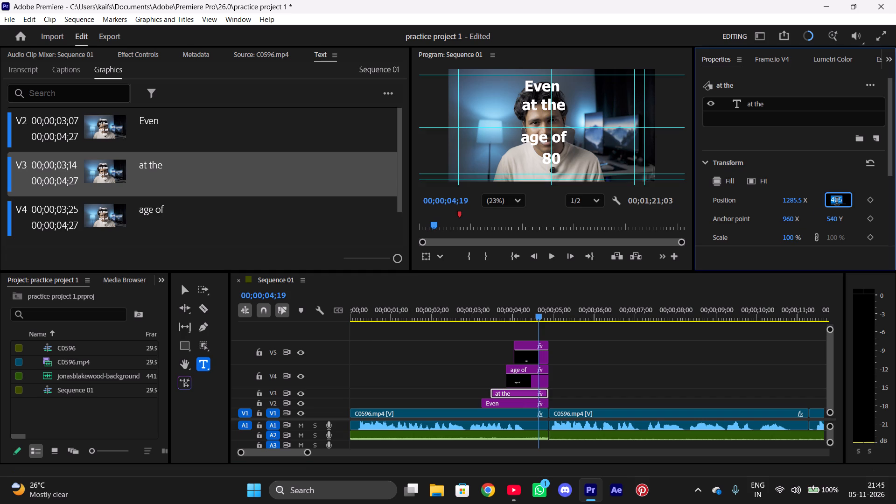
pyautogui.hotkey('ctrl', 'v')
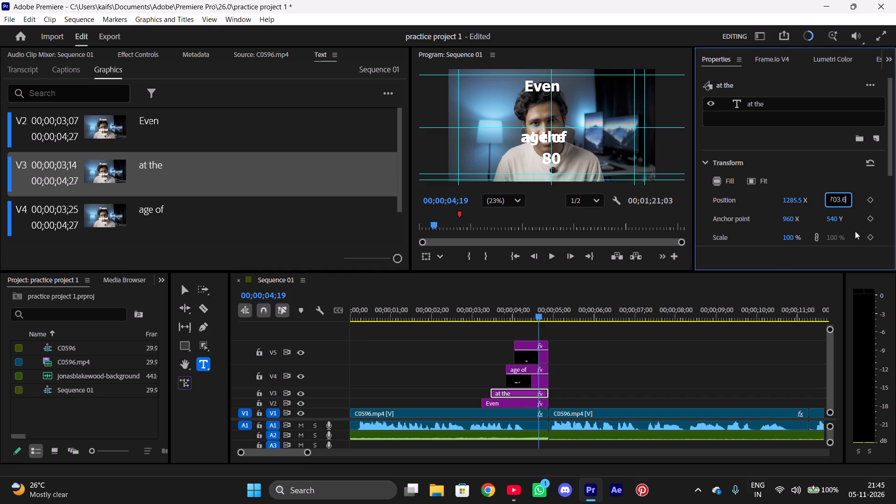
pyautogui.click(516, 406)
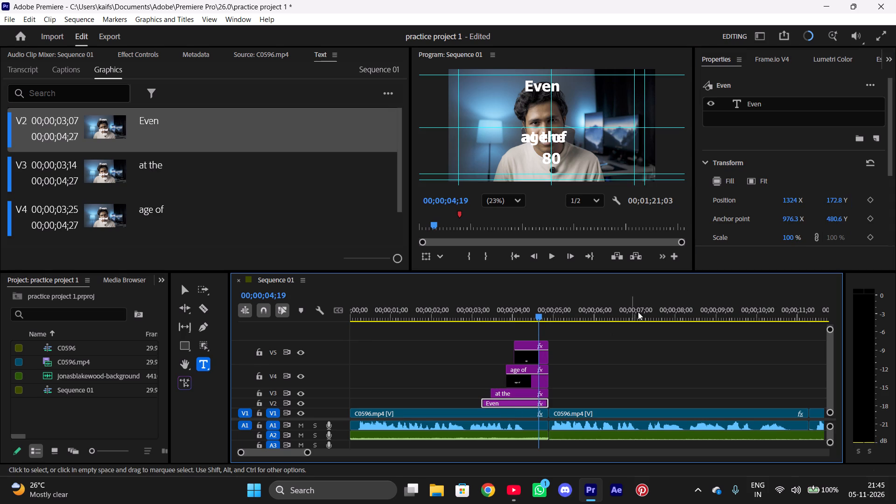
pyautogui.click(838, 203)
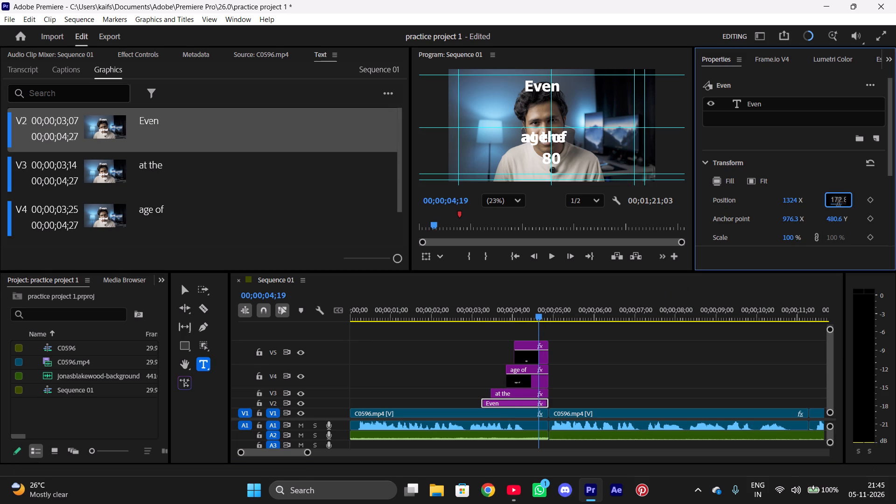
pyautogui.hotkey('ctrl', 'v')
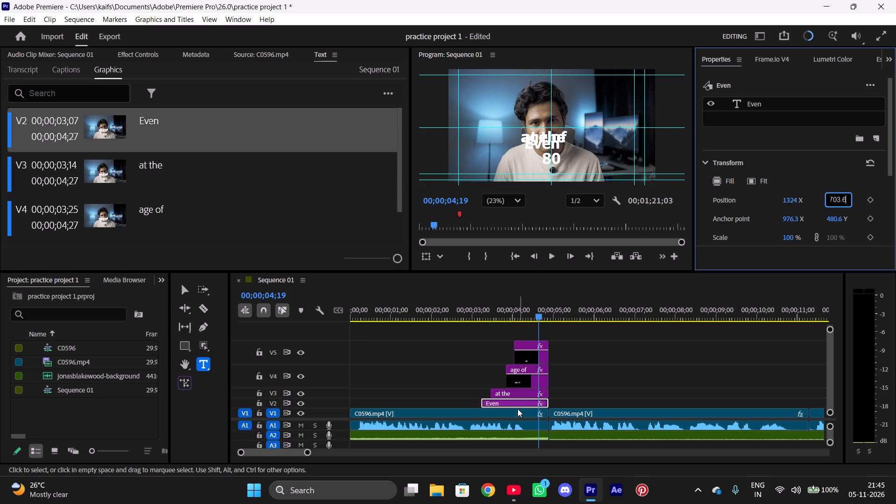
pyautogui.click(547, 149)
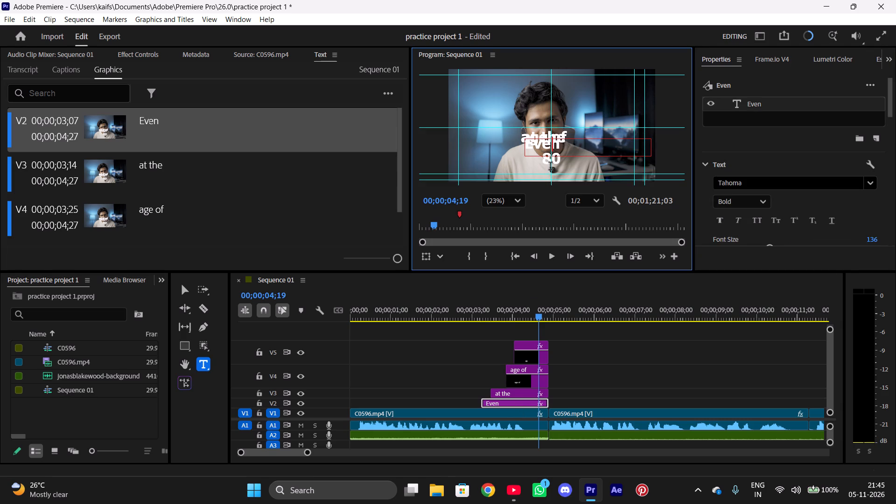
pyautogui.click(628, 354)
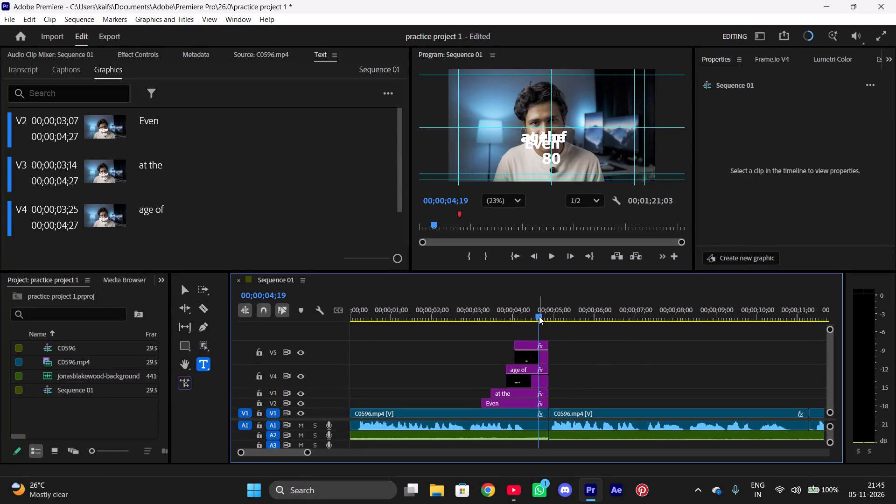
# With the playhead at 00;00;03;21, reposition the Even title to 1414 X, 275 Y.
pyautogui.moveTo(539, 316); pyautogui.dragTo(501, 328)
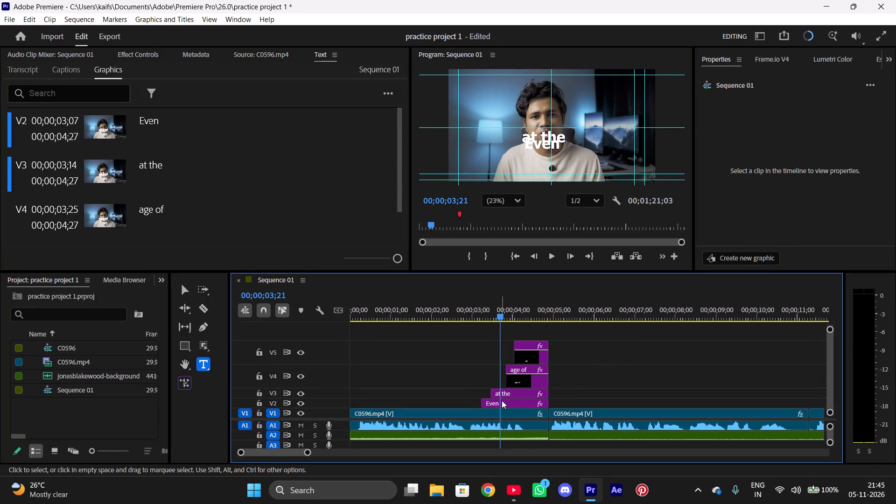
pyautogui.click(502, 400)
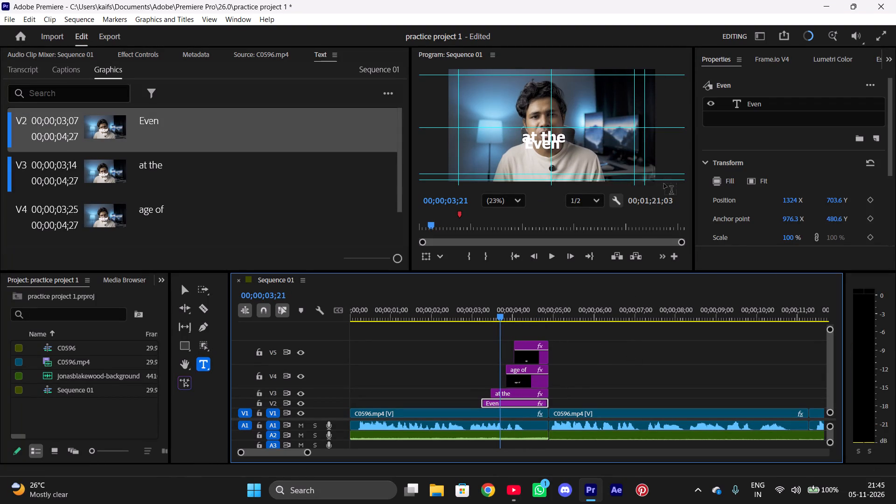
pyautogui.moveTo(792, 200); pyautogui.dragTo(721, 198)
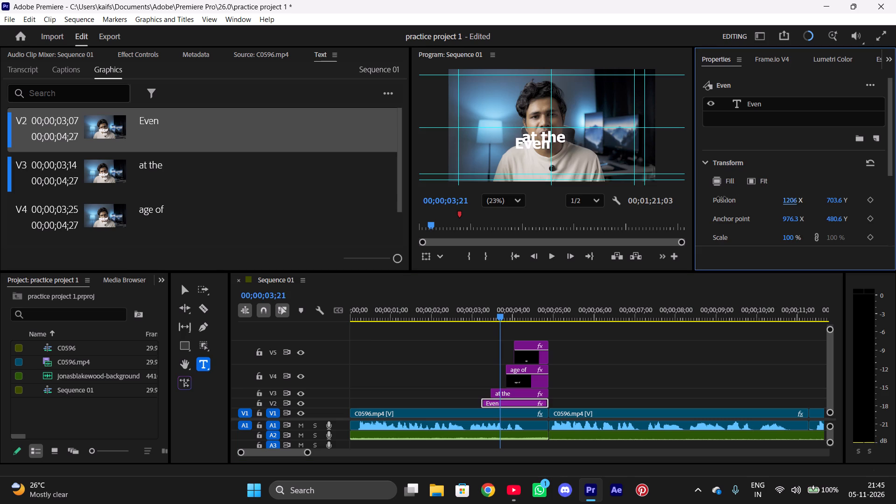
pyautogui.moveTo(721, 198); pyautogui.dragTo(841, 182)
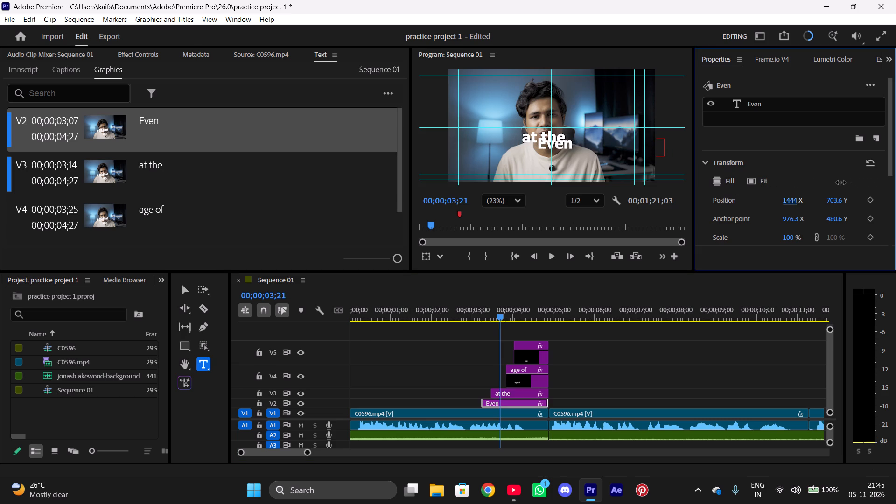
pyautogui.moveTo(841, 182); pyautogui.dragTo(828, 182)
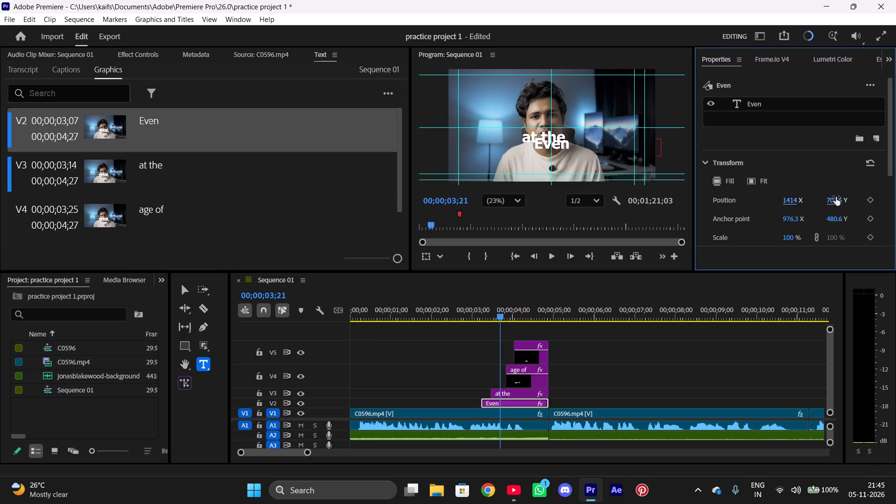
pyautogui.moveTo(836, 197); pyautogui.dragTo(633, 238)
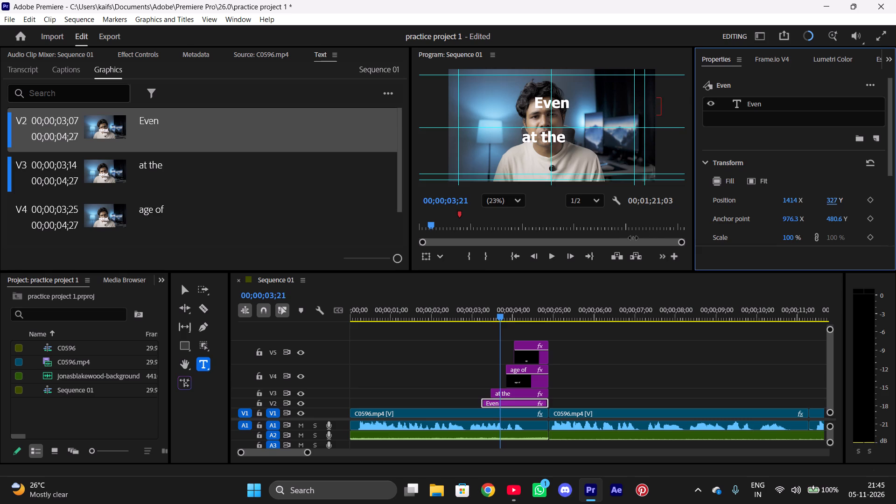
pyautogui.moveTo(633, 238); pyautogui.dragTo(616, 238)
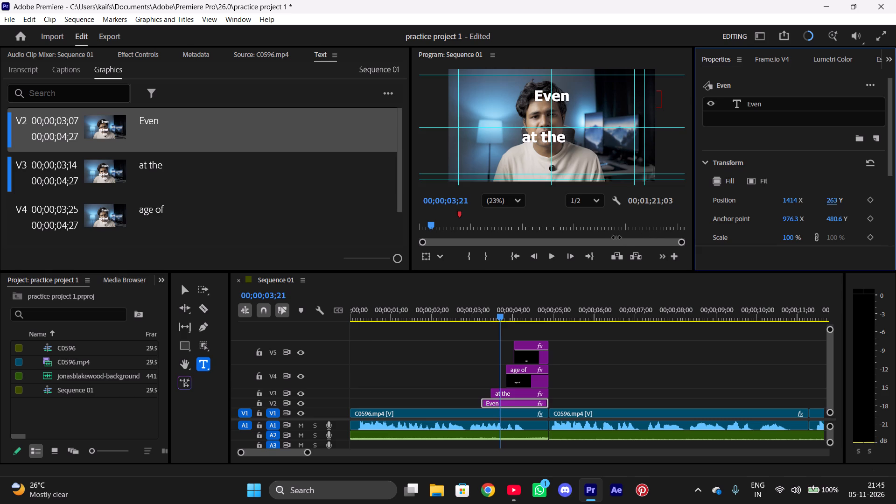
pyautogui.moveTo(616, 238); pyautogui.dragTo(694, 197)
pyautogui.moveTo(694, 197); pyautogui.dragTo(649, 241)
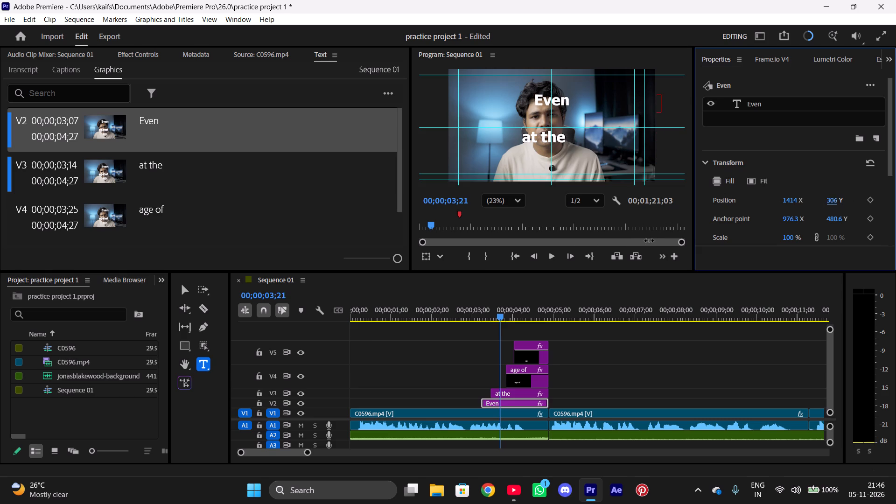
pyautogui.moveTo(649, 241); pyautogui.dragTo(625, 239)
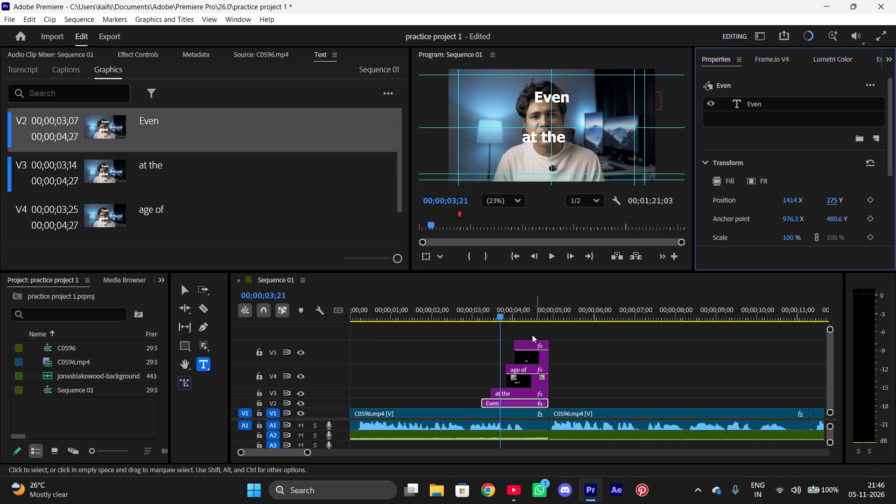
# With the playhead at 00;00;03;18, reposition the at the title on V3 to 1373 X, 536 Y beneath Even.
pyautogui.moveTo(500, 314); pyautogui.dragTo(480, 323)
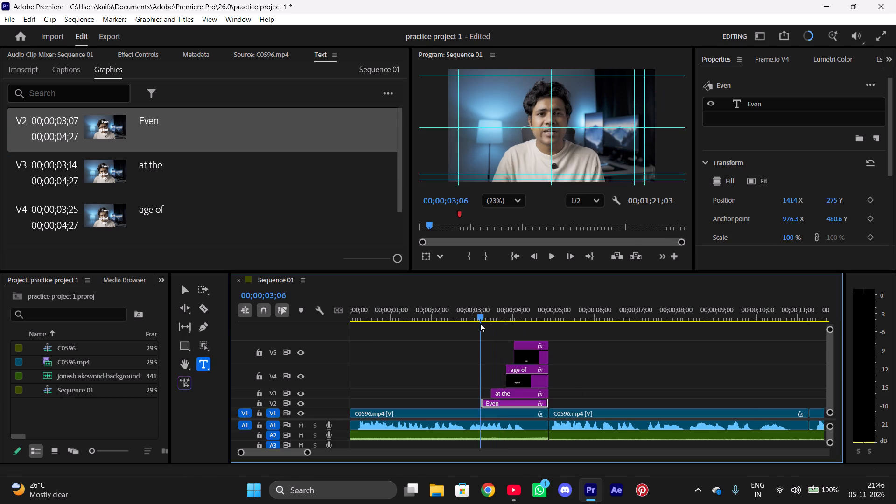
pyautogui.moveTo(480, 323); pyautogui.dragTo(497, 330)
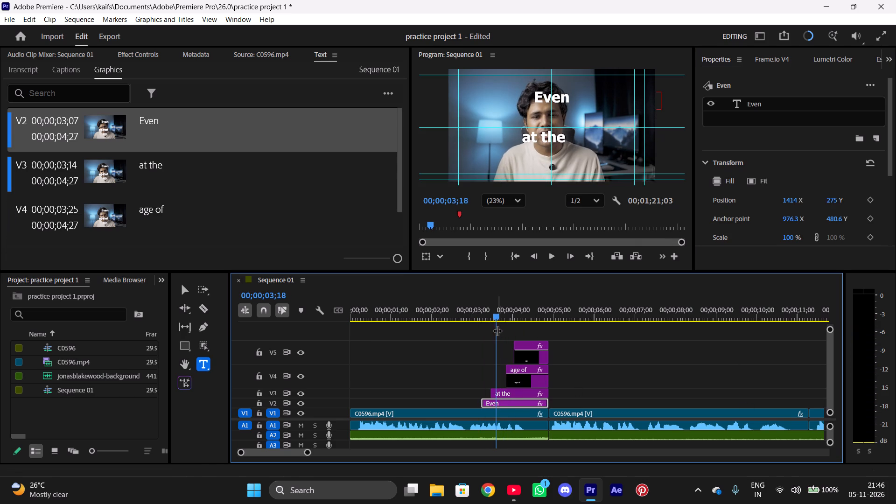
pyautogui.click(519, 395)
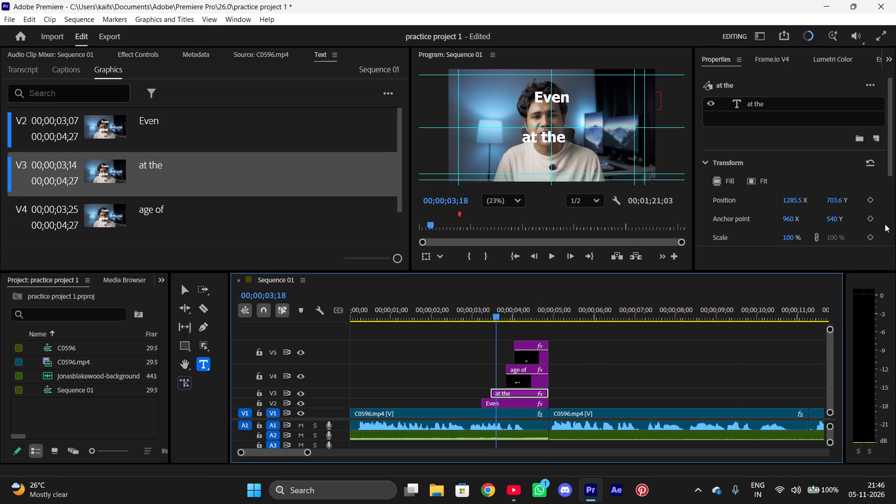
pyautogui.moveTo(834, 200); pyautogui.dragTo(729, 228)
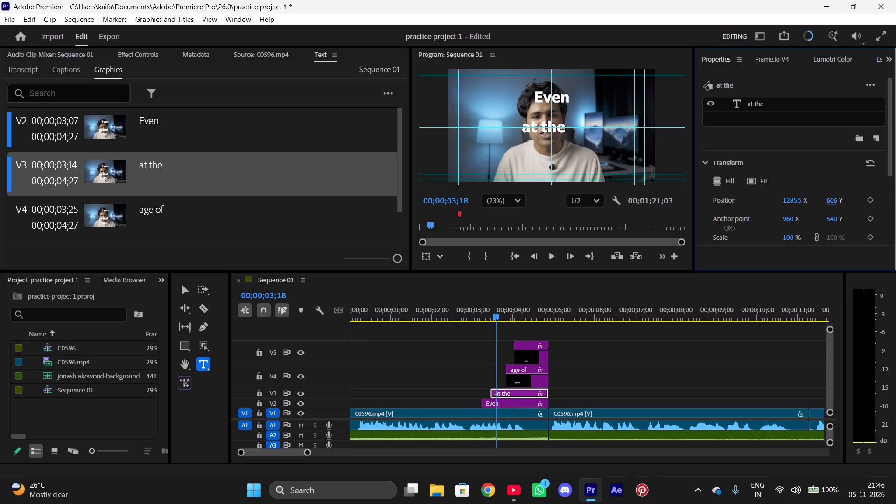
pyautogui.moveTo(729, 228); pyautogui.dragTo(759, 223)
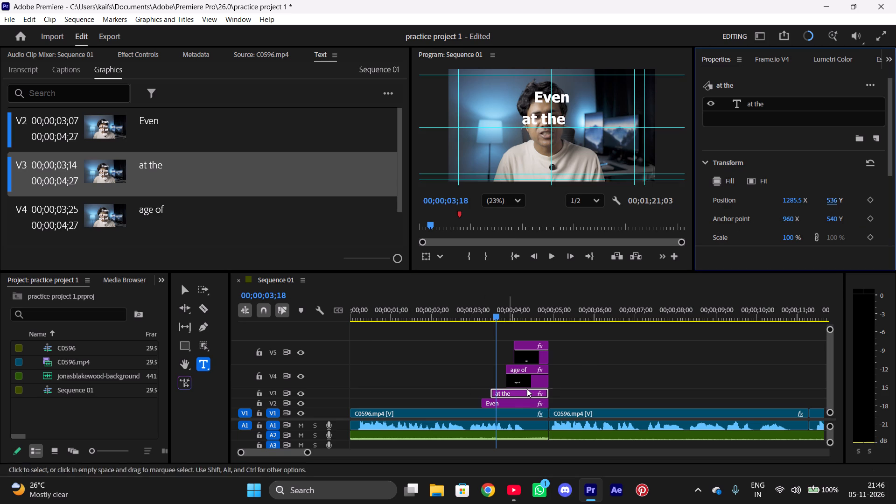
pyautogui.moveTo(793, 203); pyautogui.dragTo(801, 200)
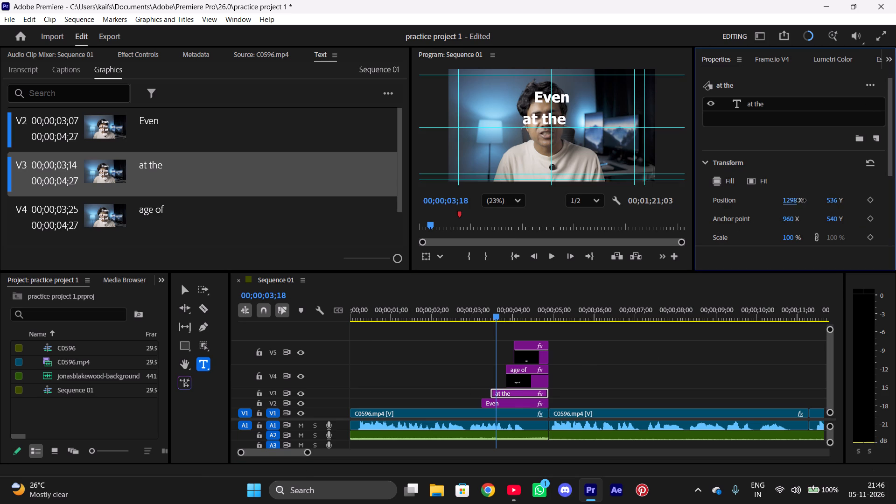
pyautogui.moveTo(801, 200); pyautogui.dragTo(824, 200)
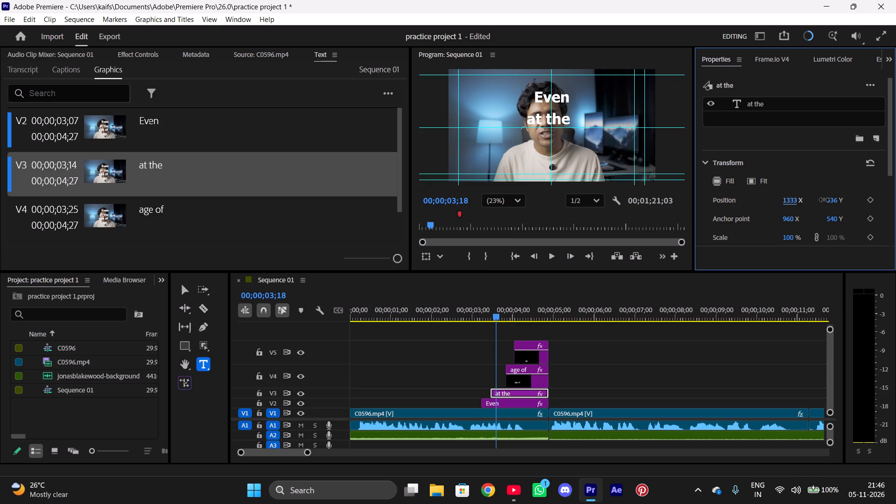
pyautogui.moveTo(824, 200); pyautogui.dragTo(849, 200)
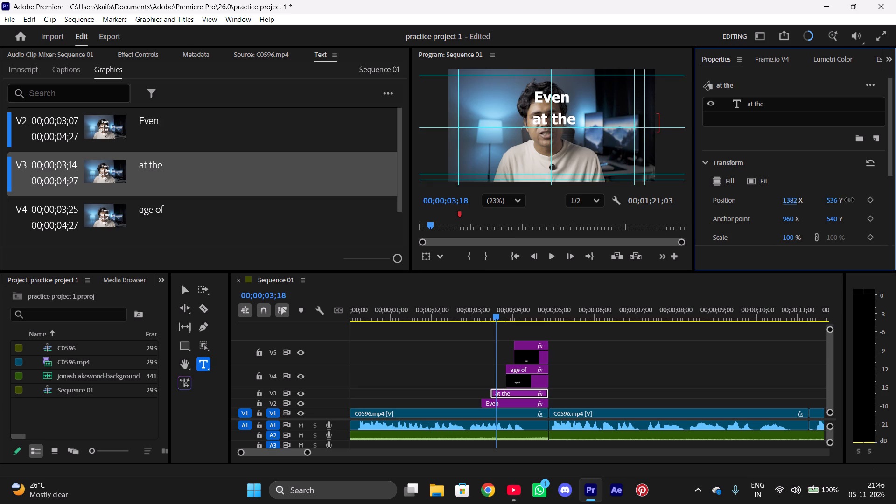
pyautogui.moveTo(849, 200); pyautogui.dragTo(851, 200)
pyautogui.moveTo(851, 200); pyautogui.dragTo(843, 202)
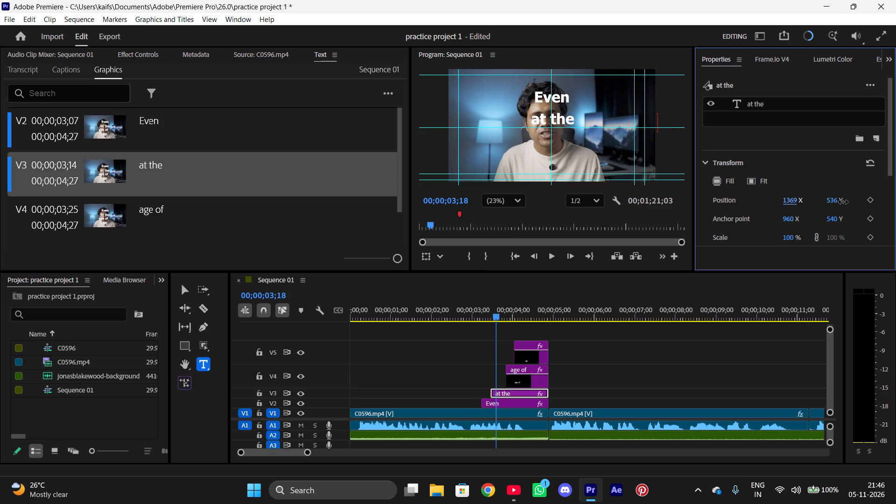
pyautogui.moveTo(843, 202); pyautogui.dragTo(846, 202)
pyautogui.moveTo(846, 202); pyautogui.dragTo(846, 202)
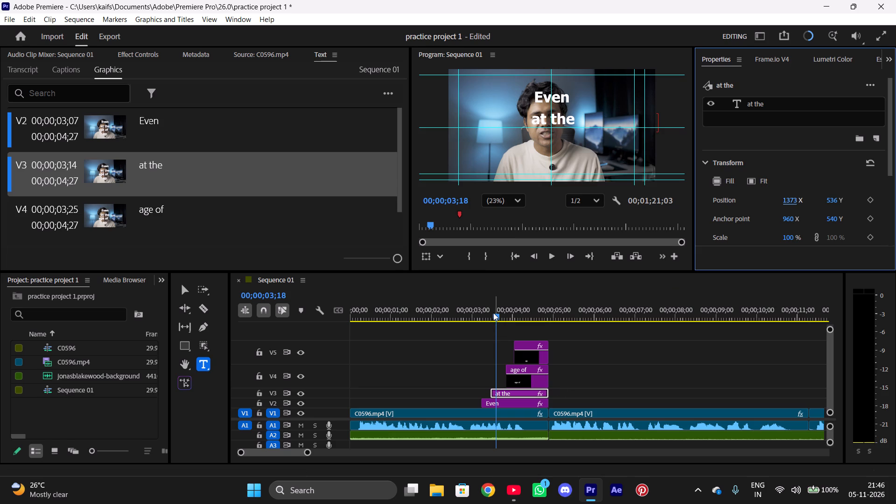
# With the playhead at 00;00;04;10, set the age of title's X position on V4 to 1363.
pyautogui.moveTo(496, 317); pyautogui.dragTo(525, 312)
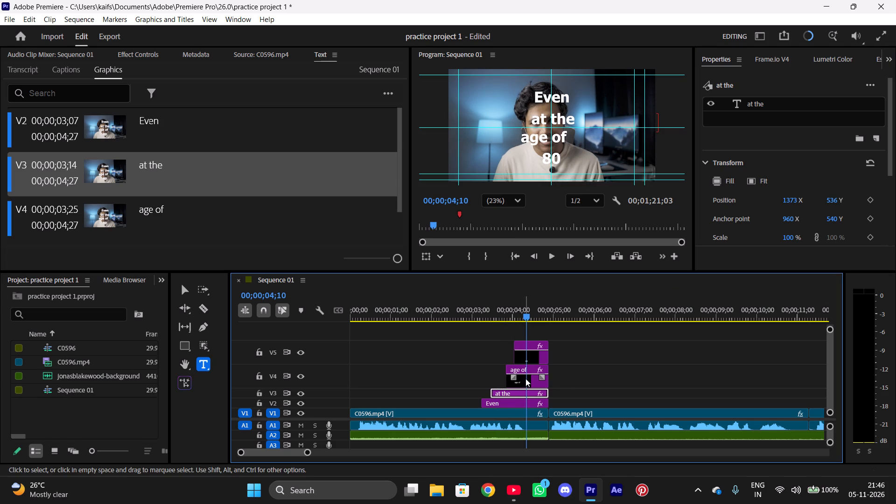
pyautogui.click(525, 378)
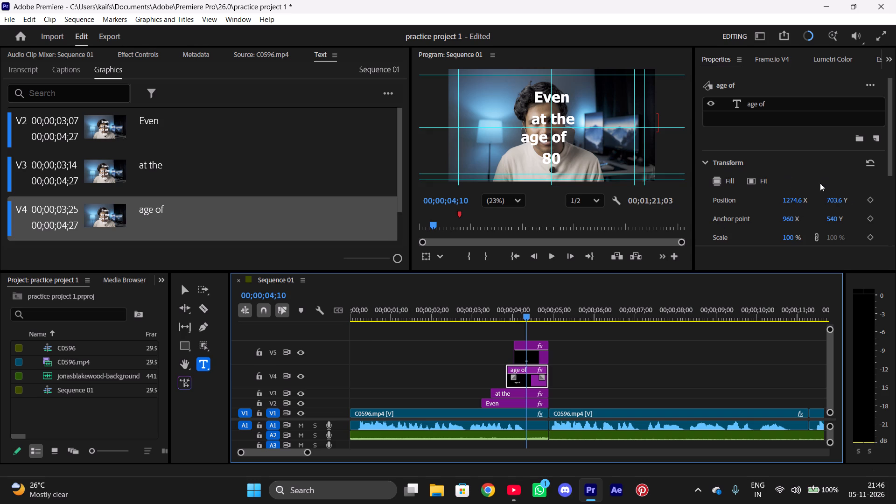
pyautogui.moveTo(800, 202); pyautogui.dragTo(803, 204)
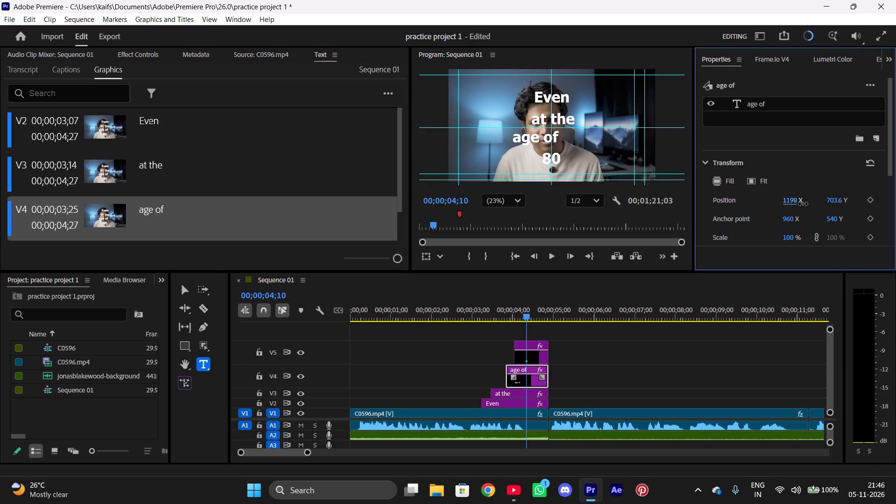
pyautogui.moveTo(803, 204); pyautogui.dragTo(797, 196)
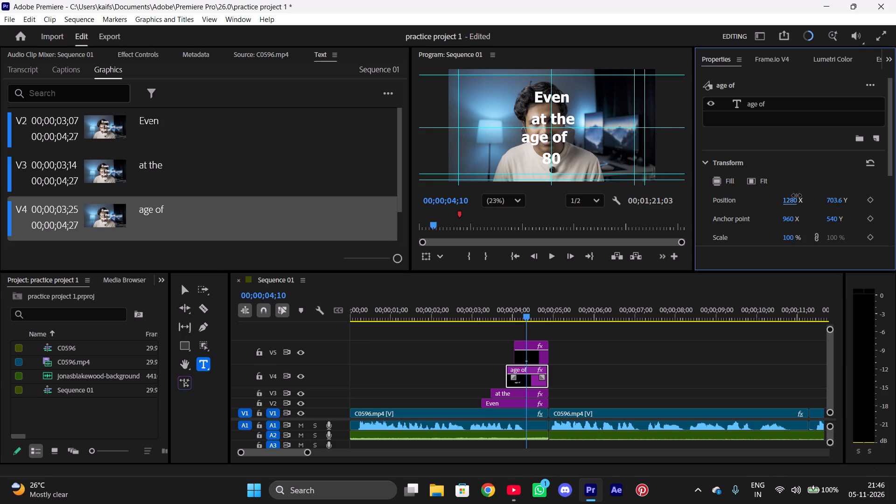
pyautogui.moveTo(797, 196); pyautogui.dragTo(847, 189)
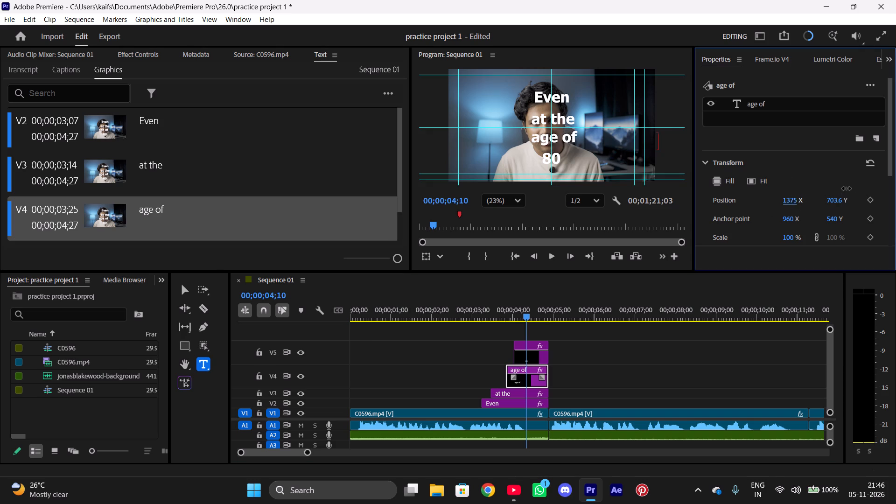
pyautogui.moveTo(847, 189); pyautogui.dragTo(823, 186)
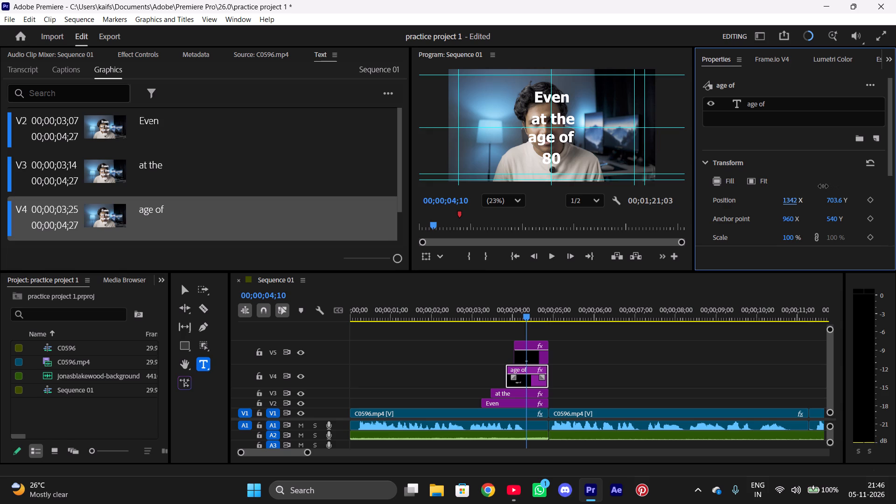
pyautogui.moveTo(823, 186); pyautogui.dragTo(839, 189)
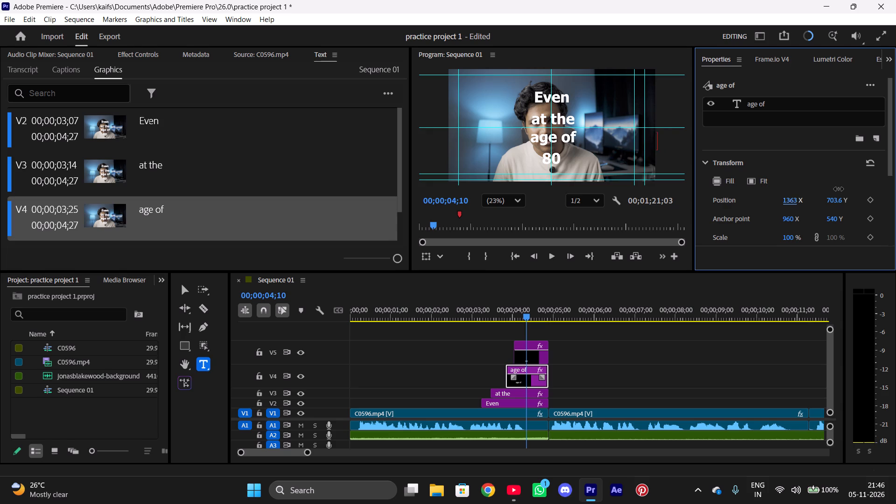
pyautogui.moveTo(839, 189); pyautogui.dragTo(839, 189)
pyautogui.moveTo(839, 189); pyautogui.dragTo(839, 190)
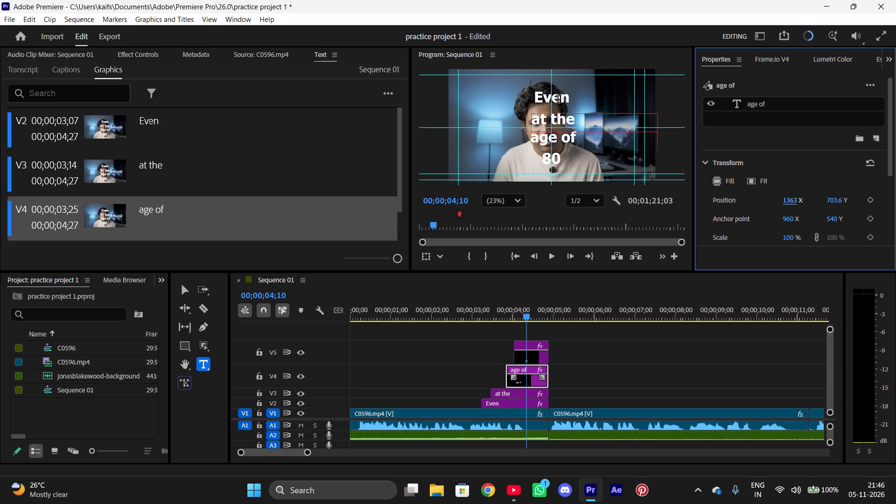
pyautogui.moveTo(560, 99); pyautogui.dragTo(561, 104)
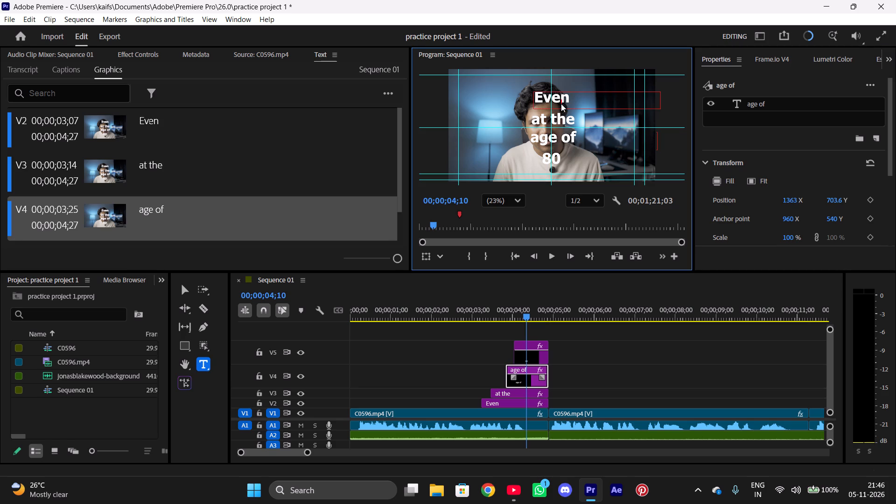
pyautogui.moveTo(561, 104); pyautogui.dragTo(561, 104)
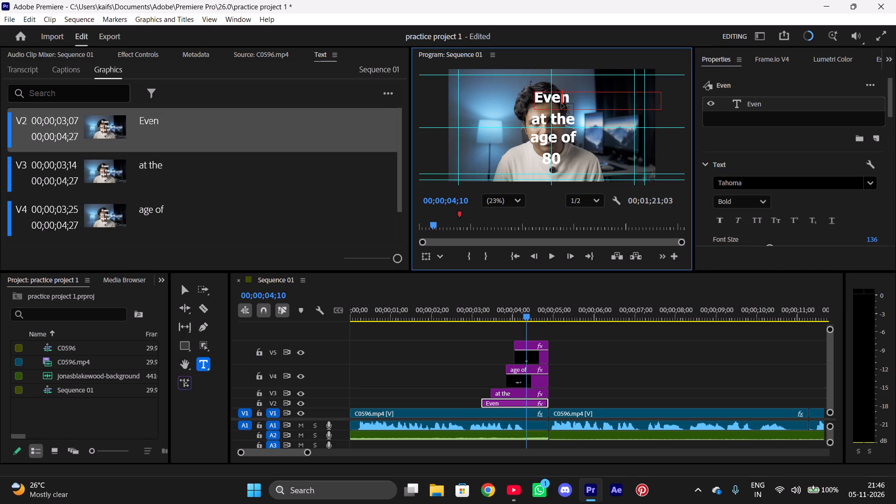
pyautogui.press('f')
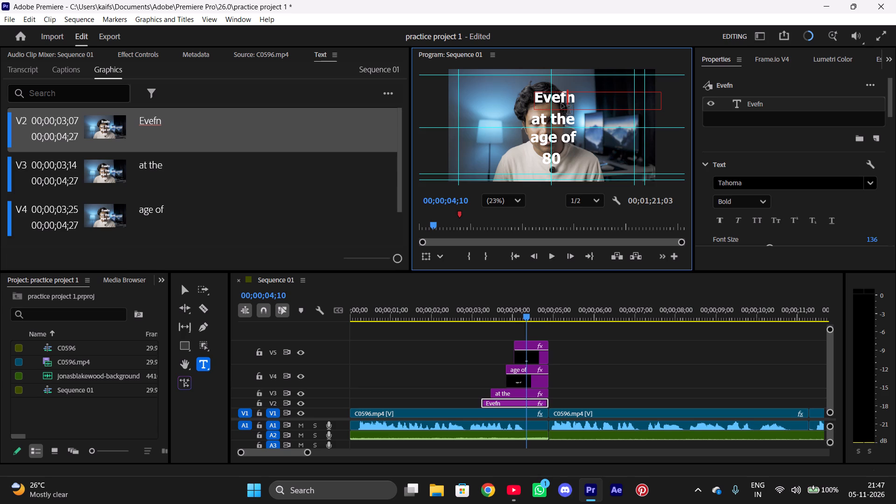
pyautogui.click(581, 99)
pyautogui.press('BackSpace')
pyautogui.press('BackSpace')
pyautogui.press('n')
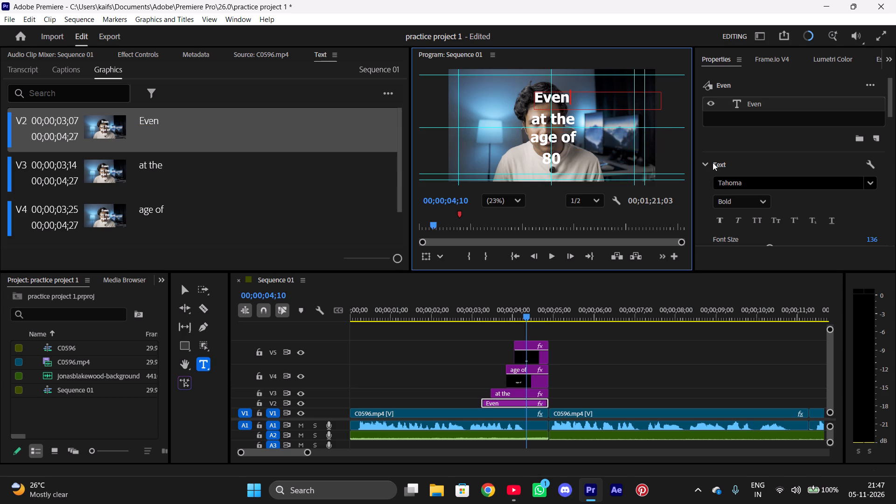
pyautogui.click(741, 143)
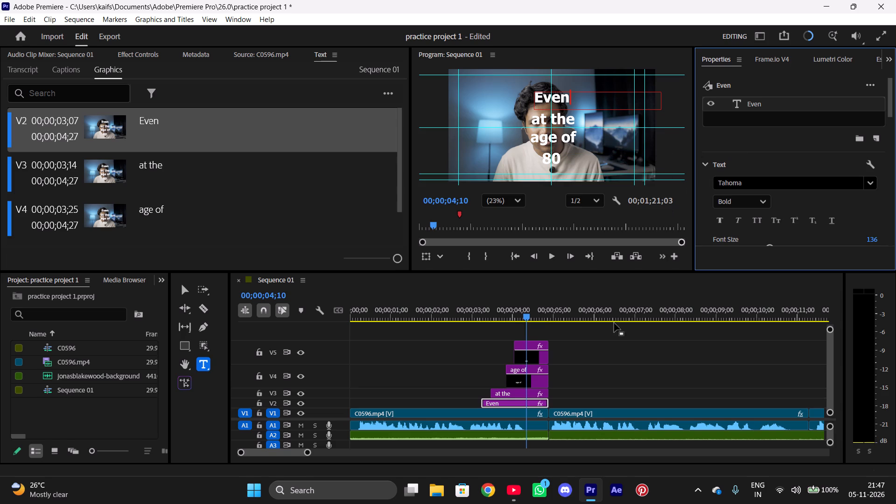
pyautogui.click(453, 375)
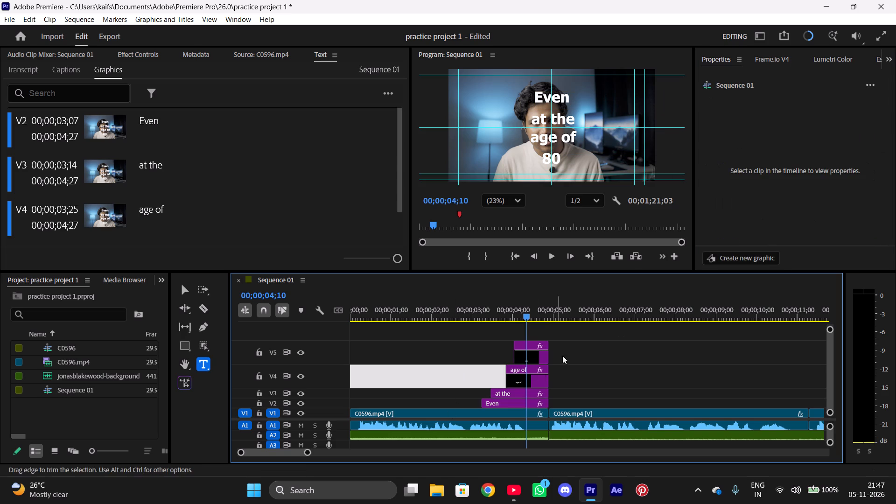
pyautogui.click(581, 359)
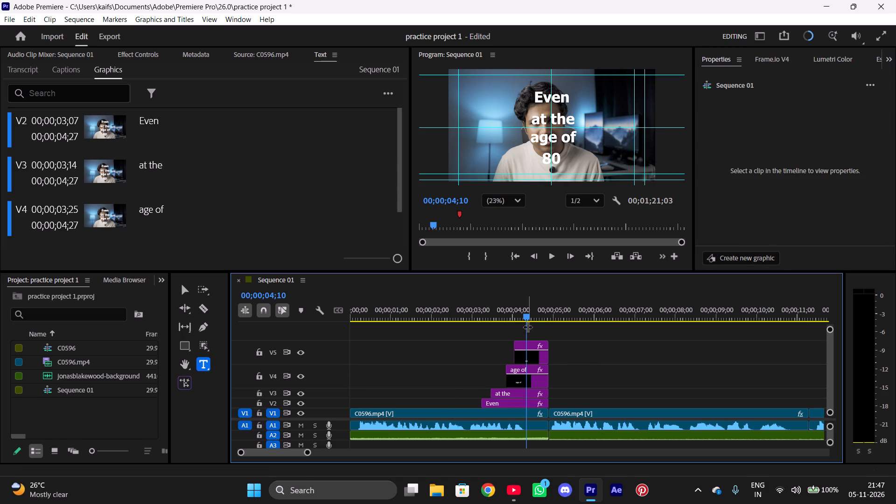
# Play back the sequence from 00;00;00;27 through the stacked titles to review their timing and placement, and return to 00;00;02;28.
pyautogui.moveTo(526, 323); pyautogui.dragTo(387, 357)
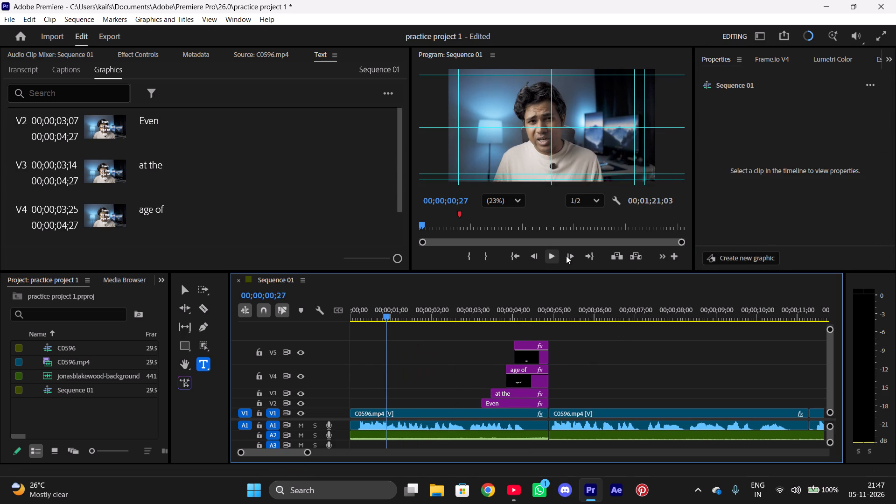
pyautogui.click(551, 253)
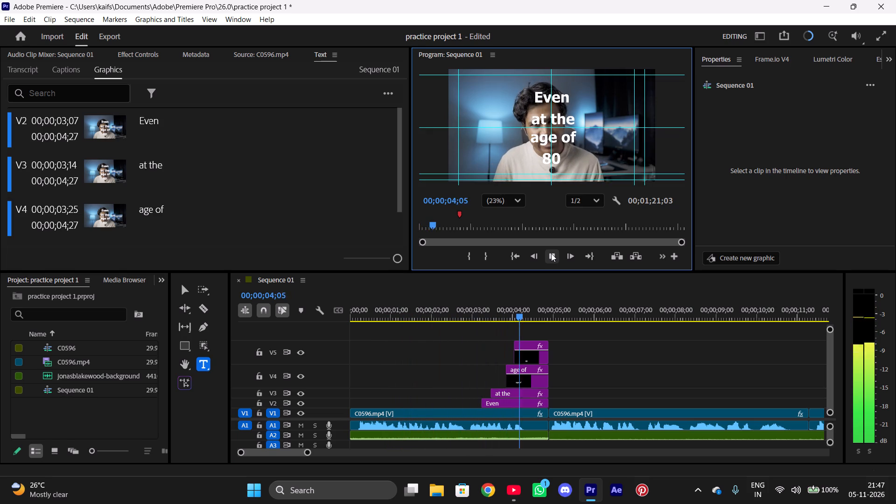
pyautogui.click(551, 253)
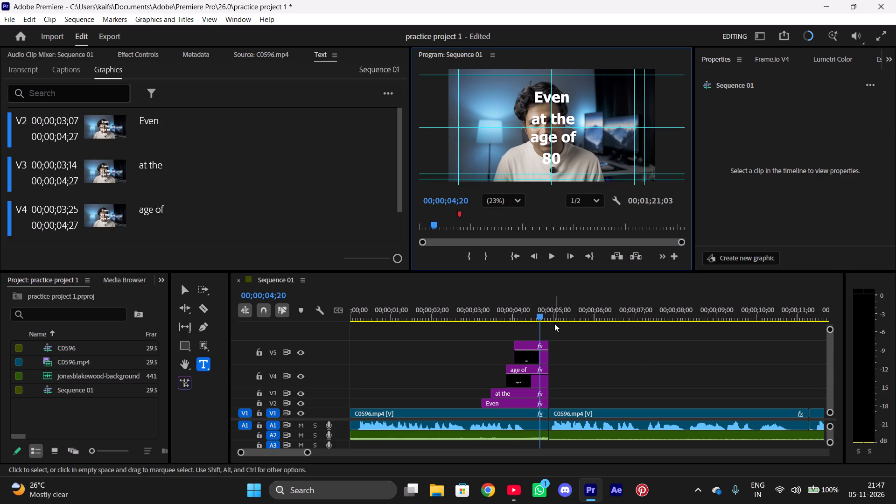
pyautogui.moveTo(541, 317); pyautogui.dragTo(470, 323)
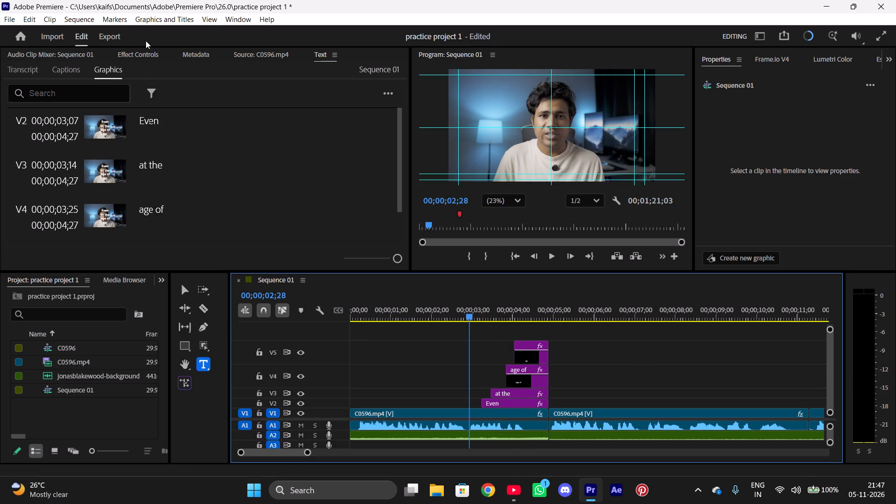
# Apply the Safe Margins guide template to the Program monitor.
pyautogui.click(204, 23)
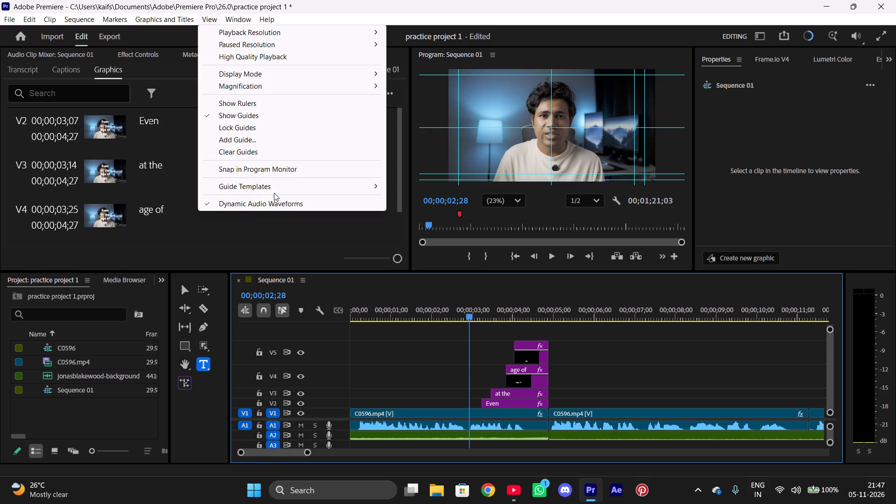
pyautogui.click(274, 190)
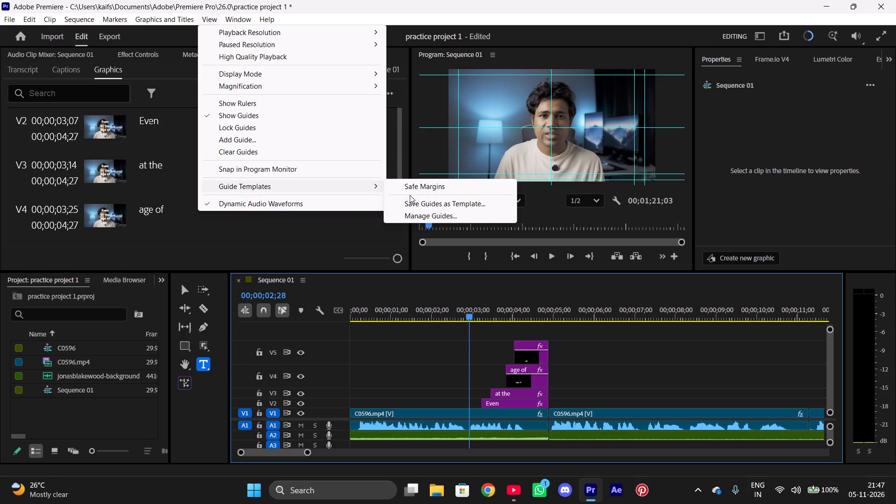
pyautogui.click(410, 192)
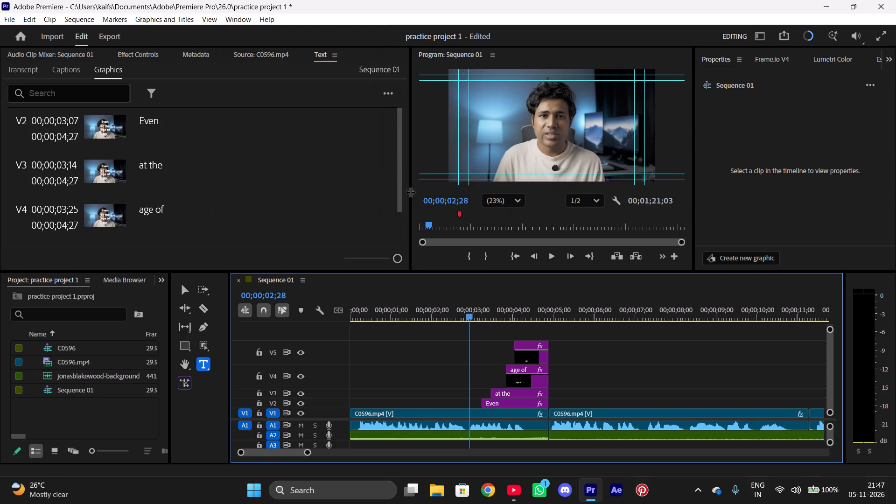
# Review the saved guide templates in the Manage Guides dialog and close it.
pyautogui.click(207, 20)
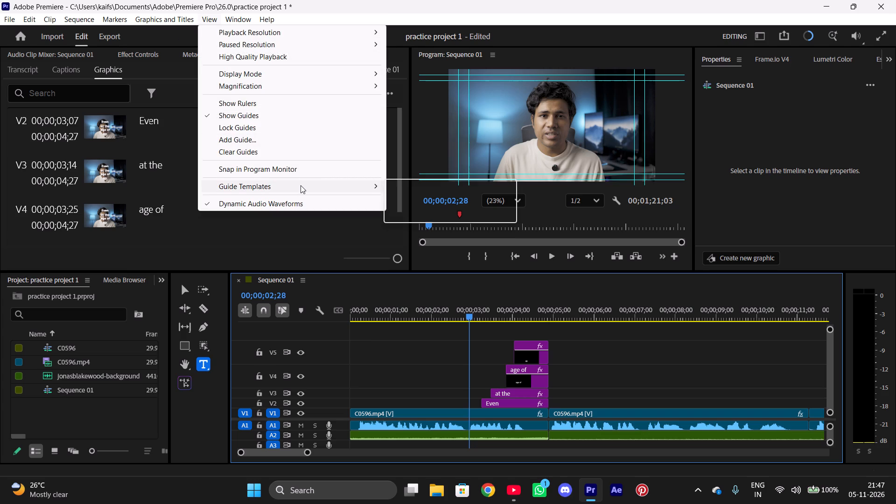
pyautogui.click(398, 216)
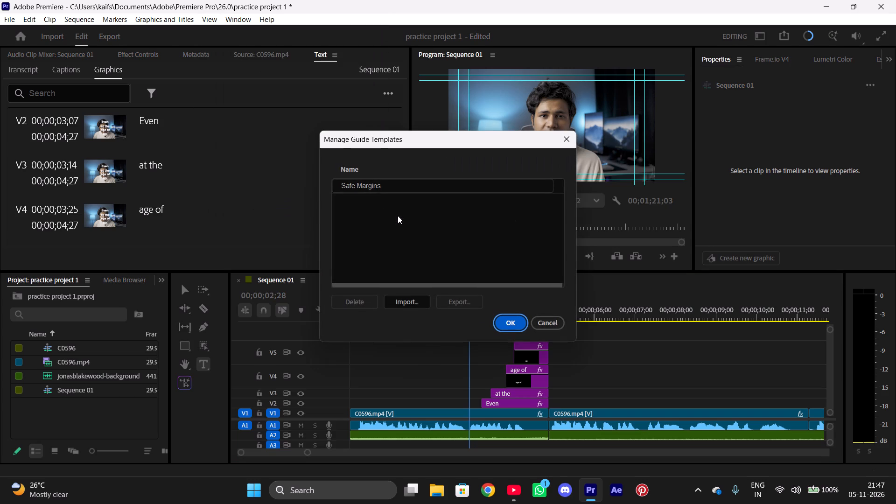
pyautogui.click(512, 326)
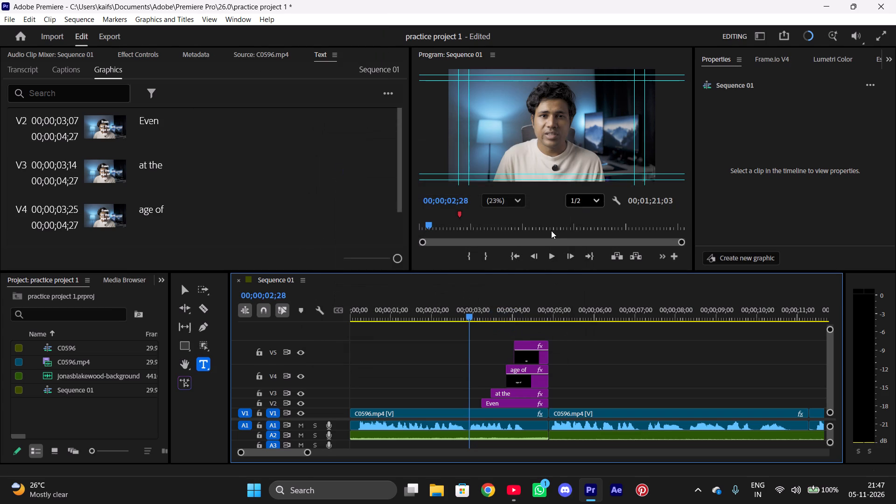
# Set the Program monitor's zoom level to Fit.
pyautogui.click(574, 203)
pyautogui.moveTo(574, 203); pyautogui.dragTo(499, 204)
pyautogui.click(499, 204)
pyautogui.click(501, 219)
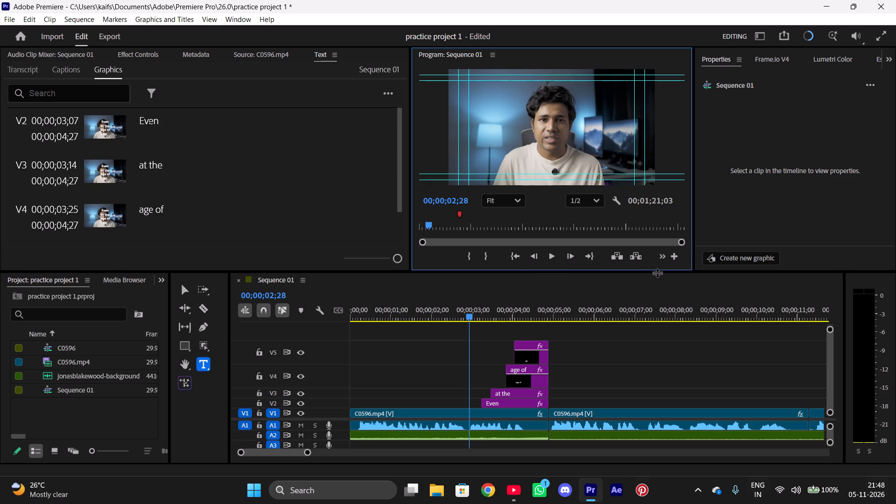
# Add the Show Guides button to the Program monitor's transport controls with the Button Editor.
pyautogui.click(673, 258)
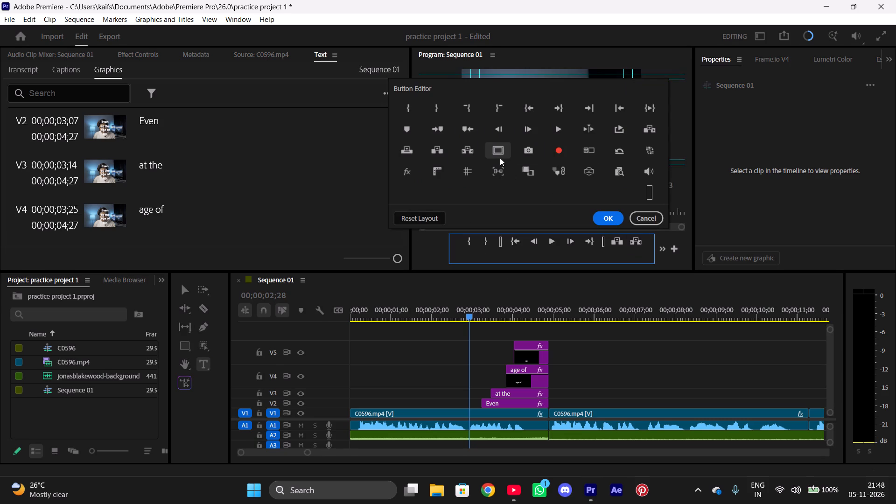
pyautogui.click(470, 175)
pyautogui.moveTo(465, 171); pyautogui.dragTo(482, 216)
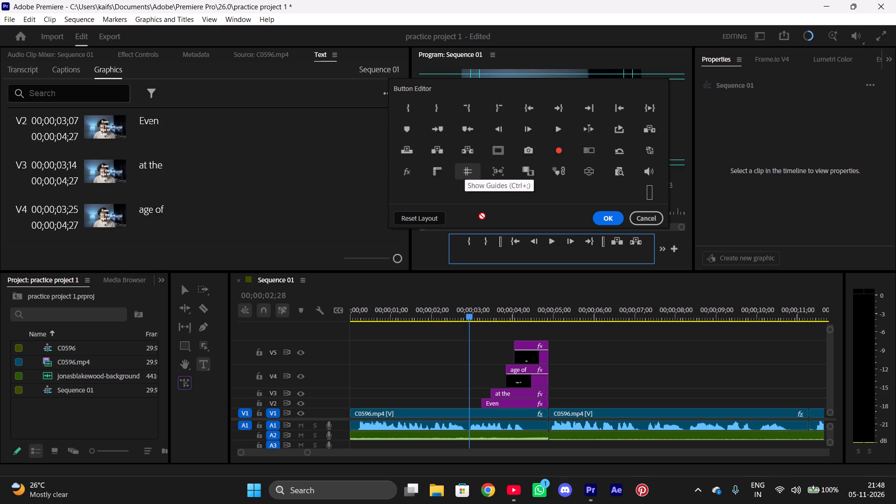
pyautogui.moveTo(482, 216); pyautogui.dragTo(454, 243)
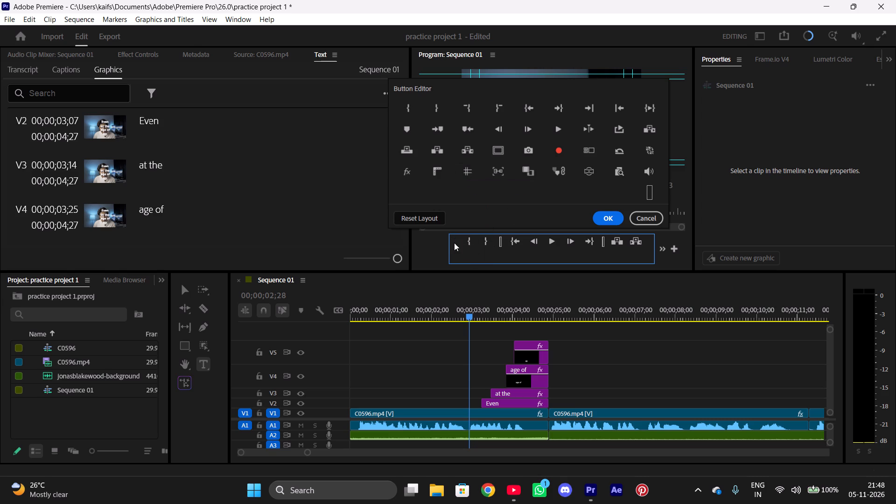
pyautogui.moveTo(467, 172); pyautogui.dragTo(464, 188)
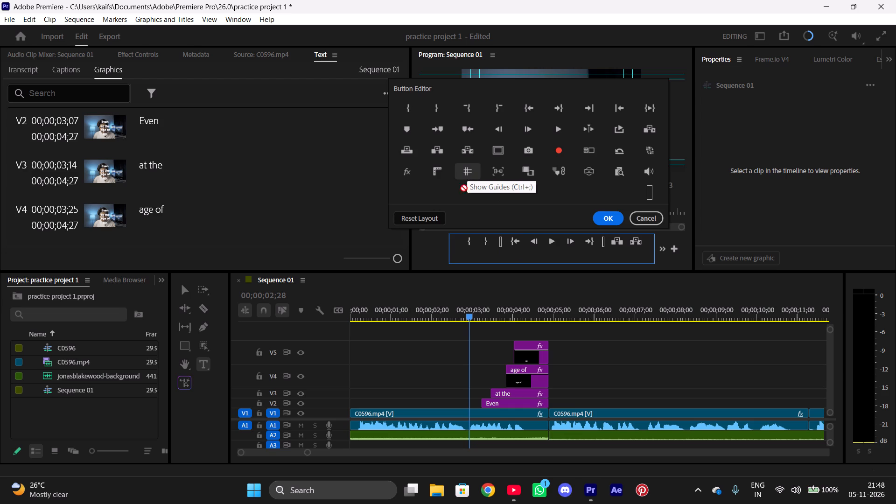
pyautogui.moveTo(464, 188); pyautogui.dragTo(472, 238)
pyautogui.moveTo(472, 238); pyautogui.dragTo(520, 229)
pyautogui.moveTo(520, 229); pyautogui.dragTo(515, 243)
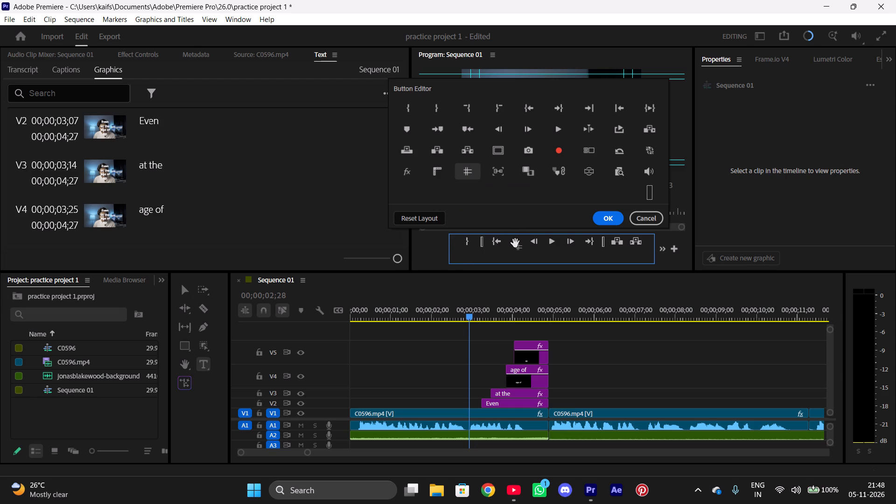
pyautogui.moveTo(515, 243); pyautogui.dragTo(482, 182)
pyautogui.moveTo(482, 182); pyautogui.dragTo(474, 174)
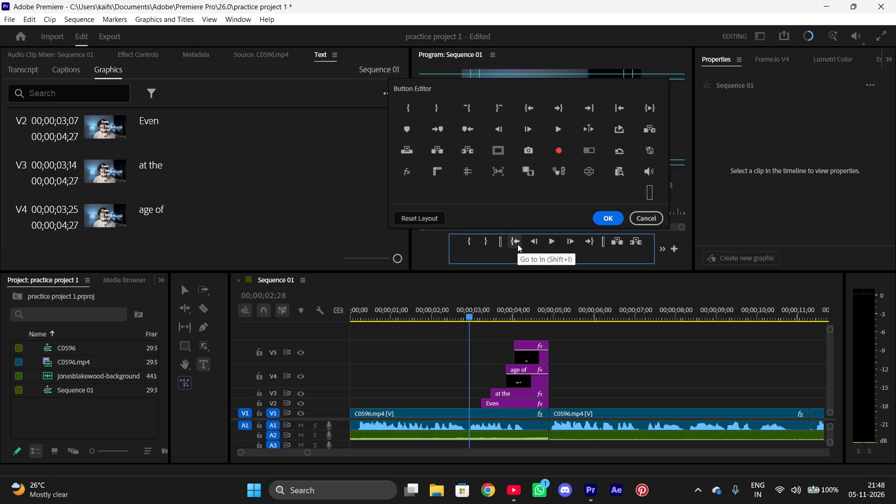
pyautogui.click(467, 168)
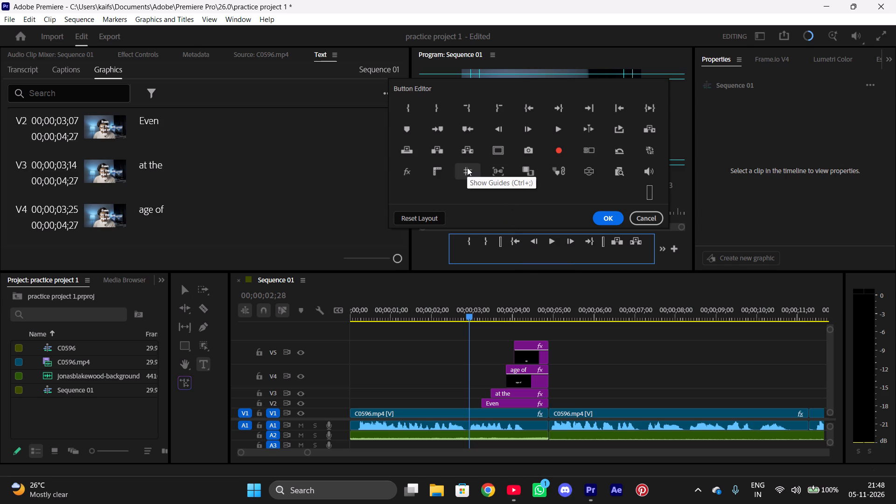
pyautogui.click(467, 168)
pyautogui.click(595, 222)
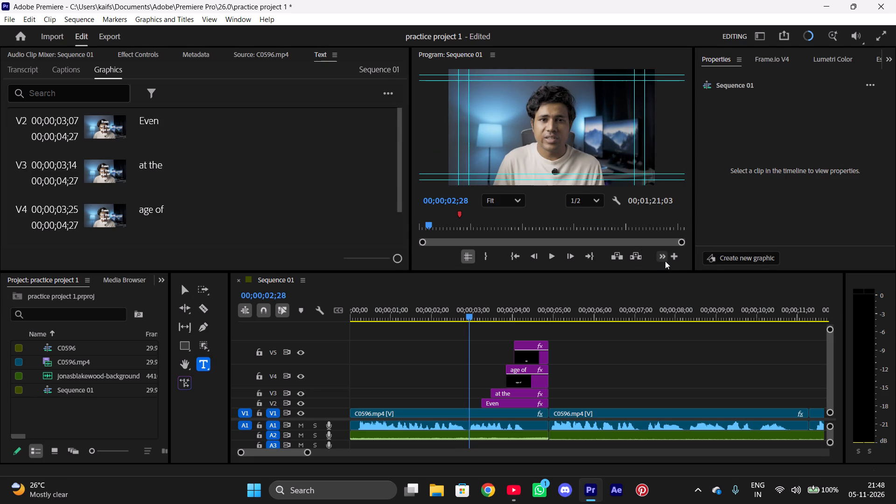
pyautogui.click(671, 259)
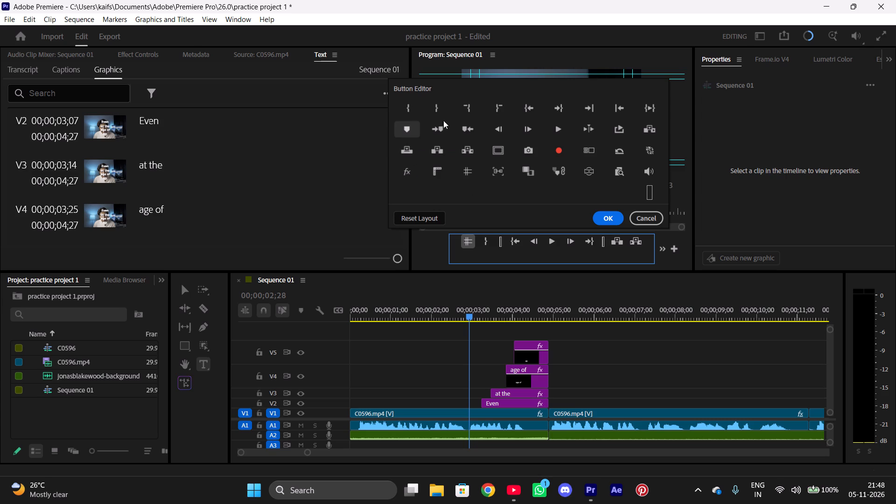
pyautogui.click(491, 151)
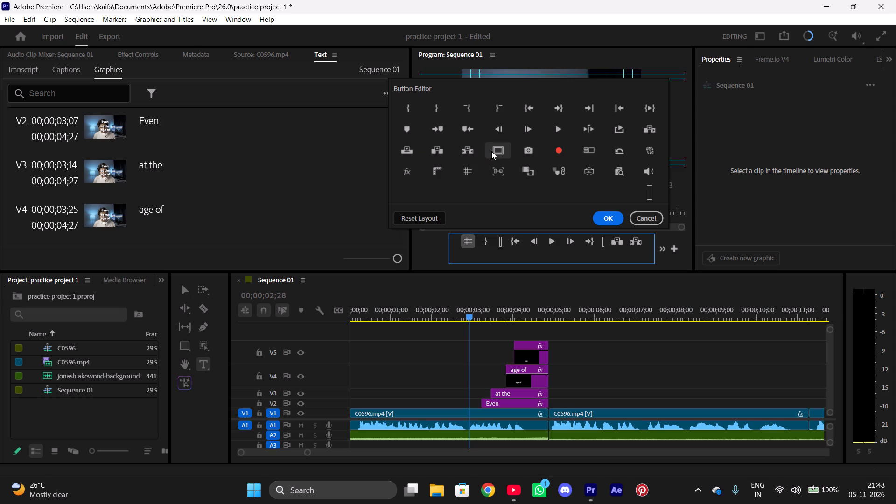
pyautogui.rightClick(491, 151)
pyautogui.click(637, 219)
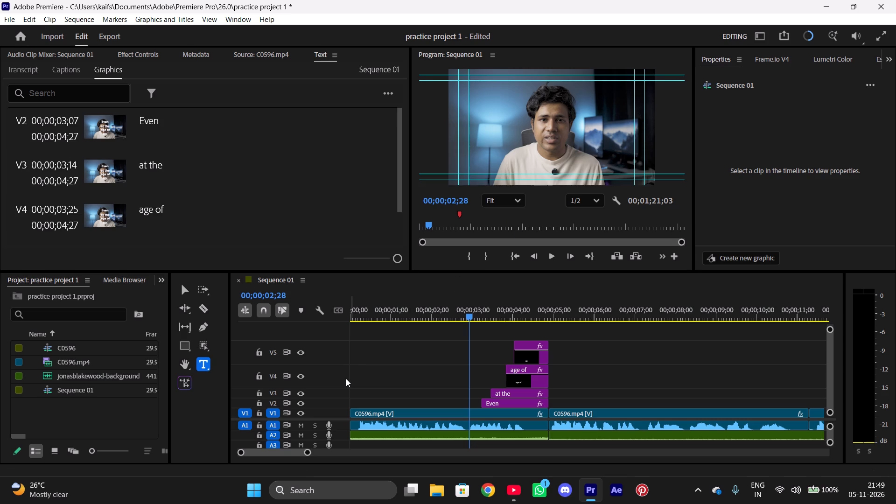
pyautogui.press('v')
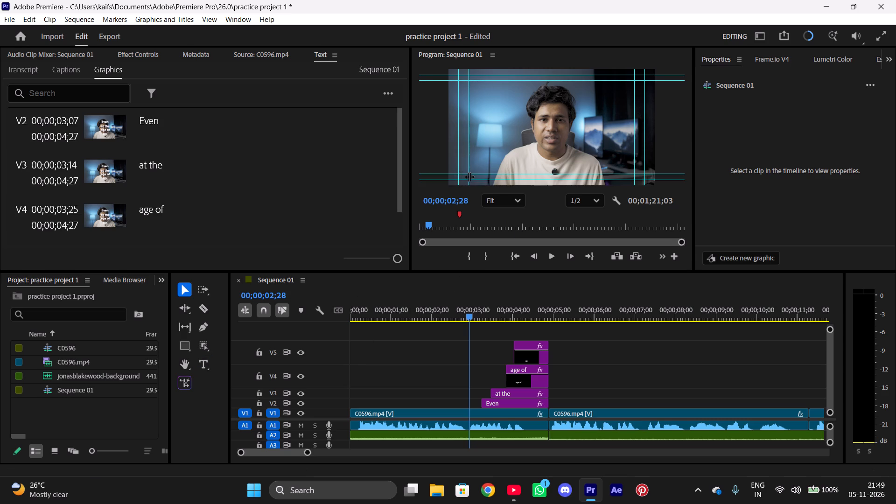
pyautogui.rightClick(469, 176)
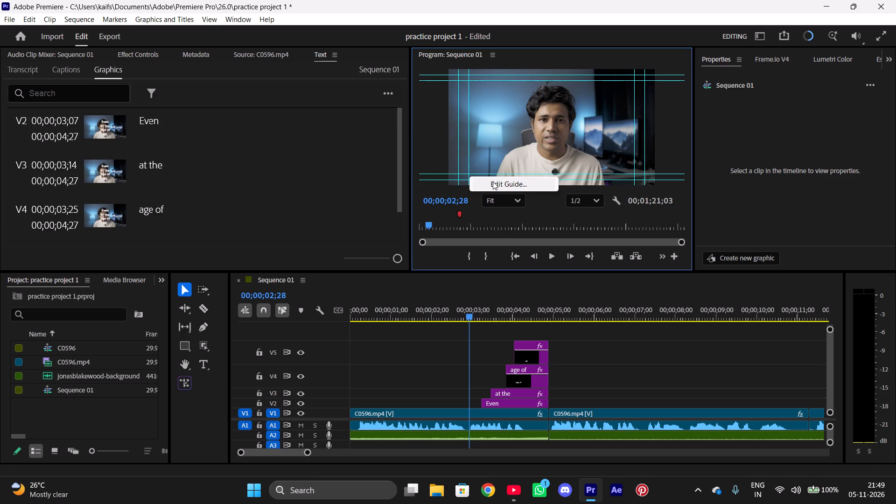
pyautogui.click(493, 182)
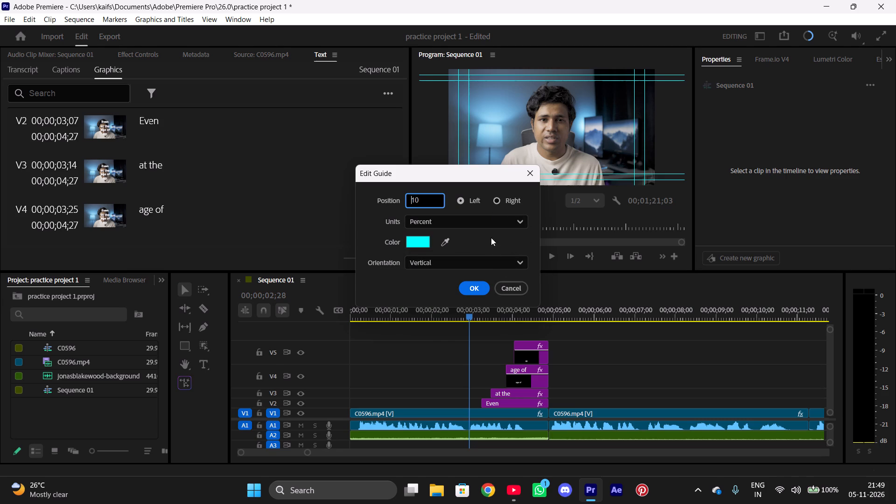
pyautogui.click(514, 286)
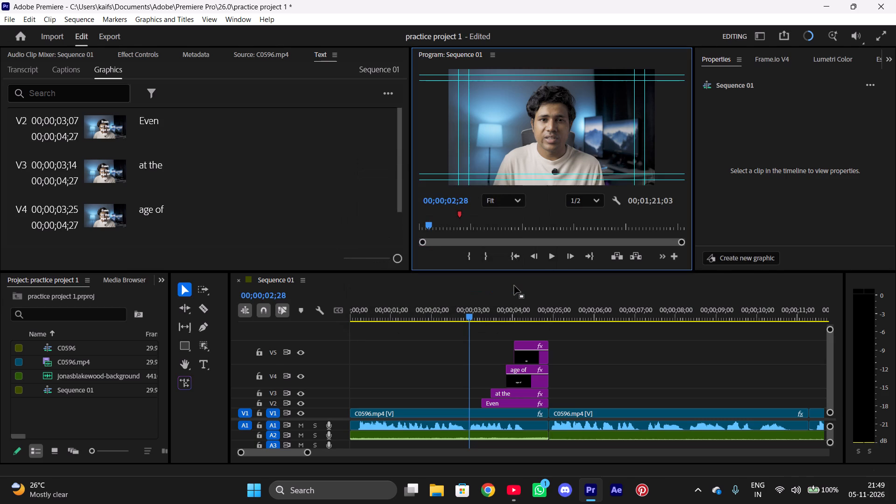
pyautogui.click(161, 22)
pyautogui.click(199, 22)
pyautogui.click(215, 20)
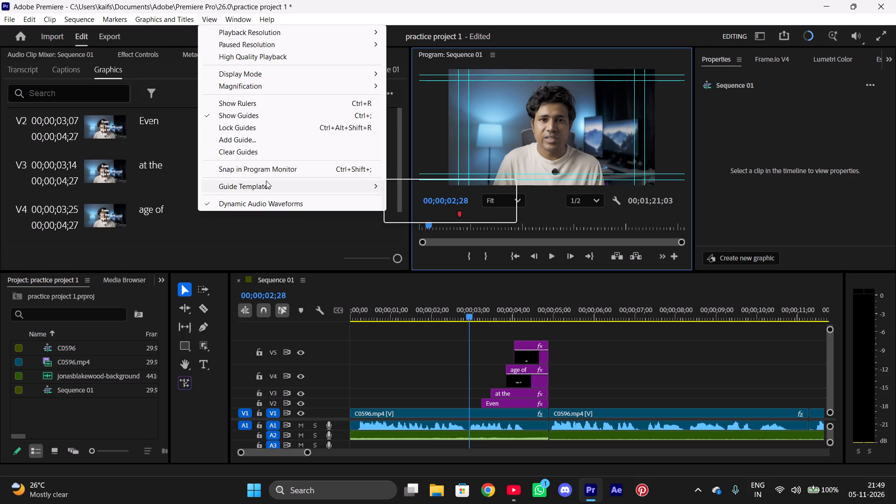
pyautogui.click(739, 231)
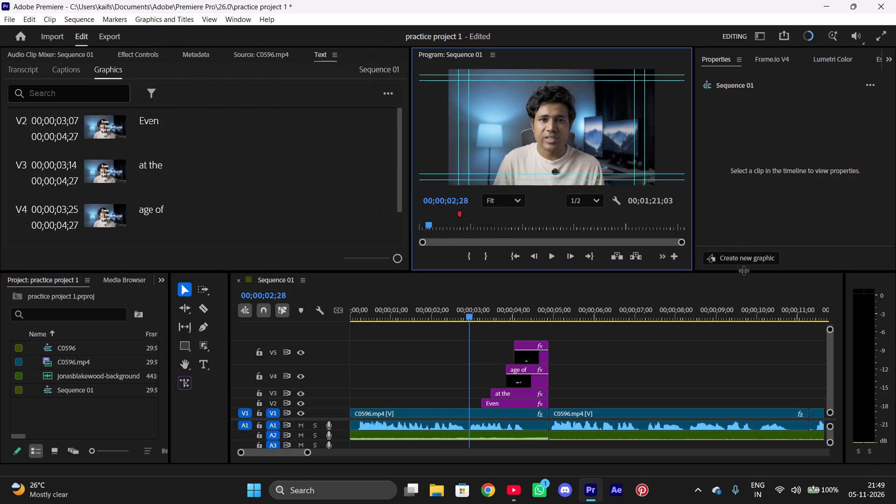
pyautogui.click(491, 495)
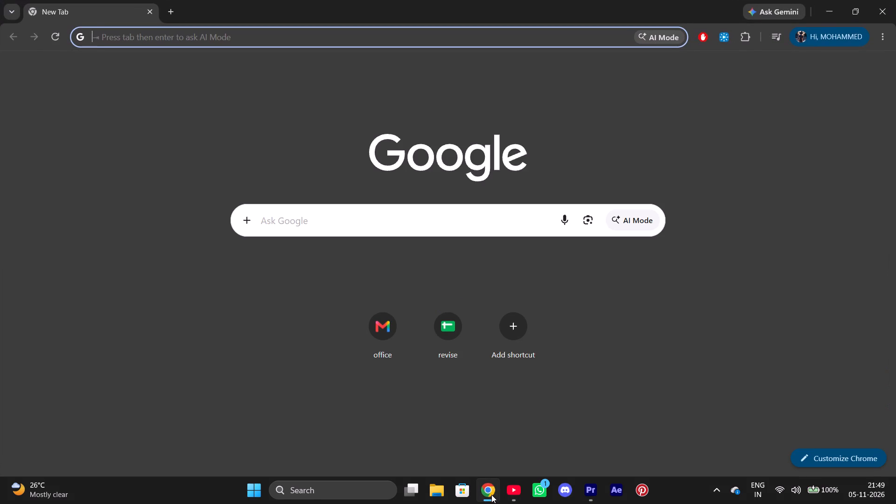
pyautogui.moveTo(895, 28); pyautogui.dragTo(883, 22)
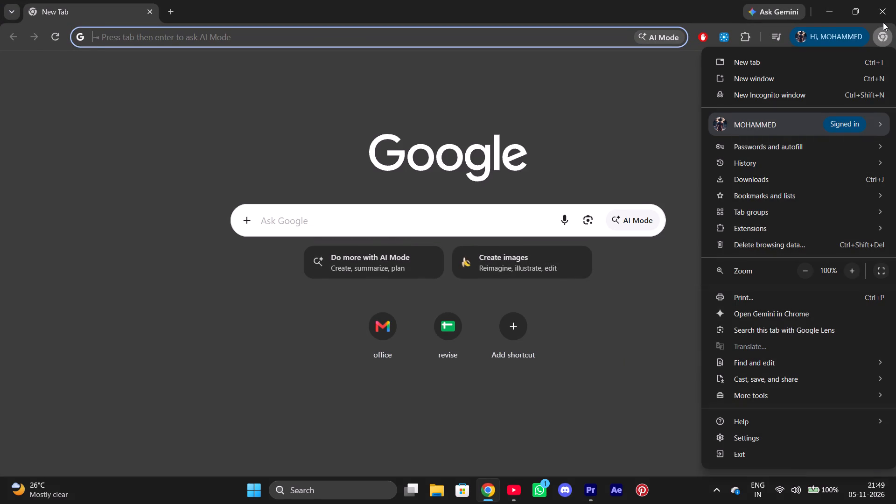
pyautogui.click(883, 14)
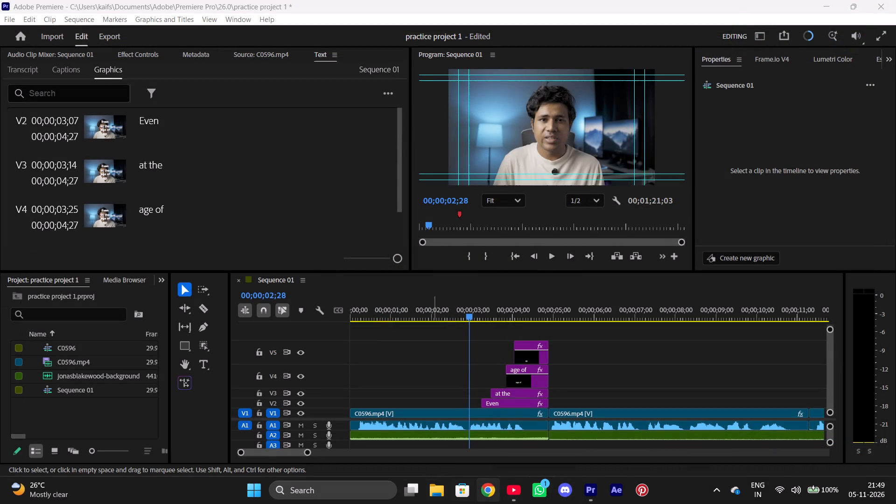
pyautogui.click(483, 500)
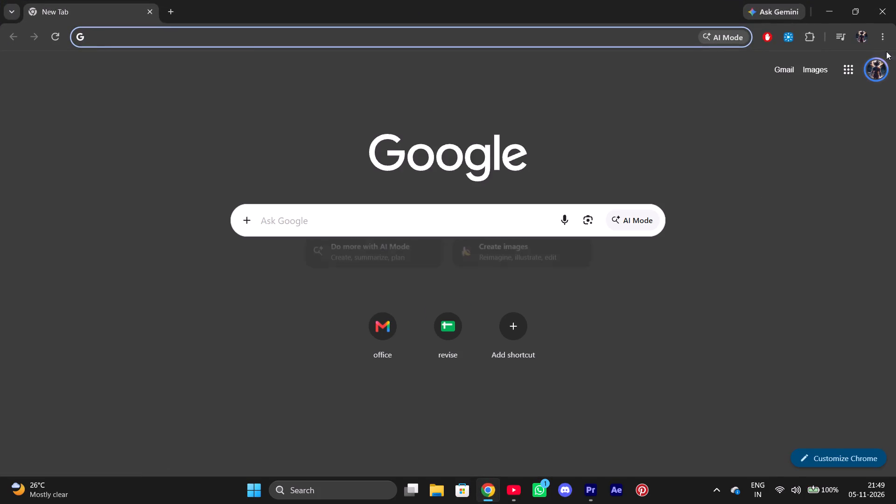
pyautogui.click(876, 77)
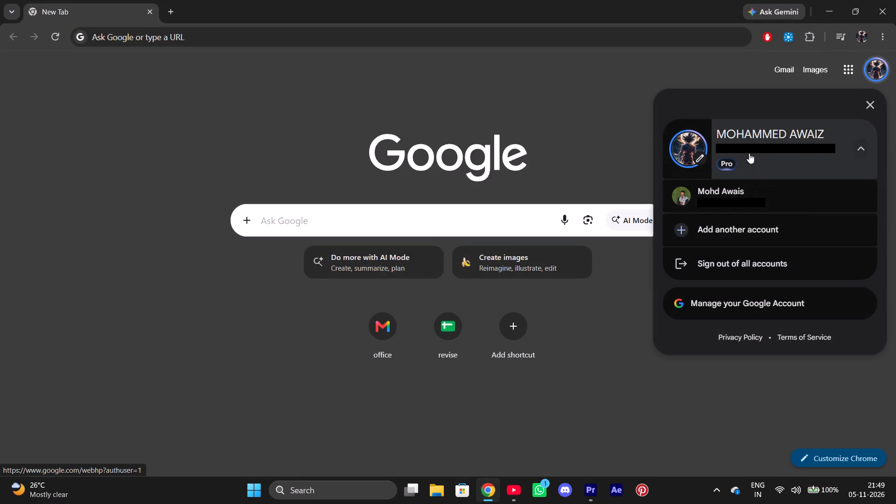
pyautogui.moveTo(721, 82); pyautogui.dragTo(849, 38)
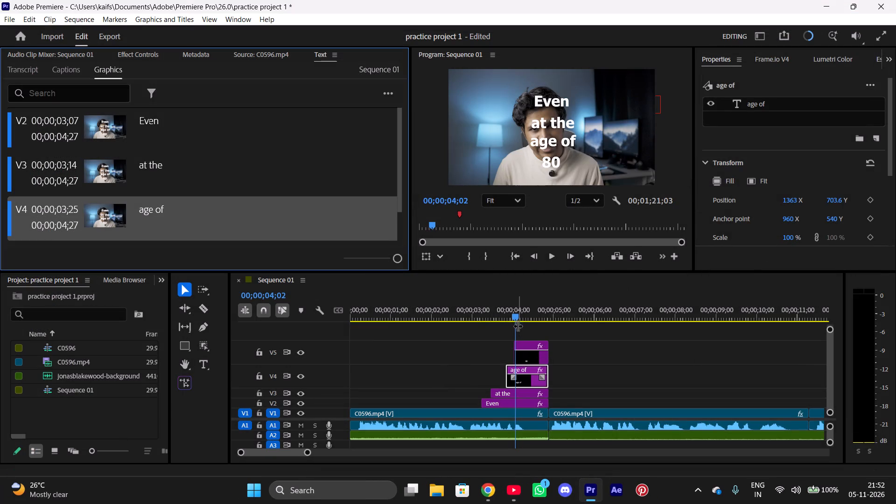
# Park the playhead at 00;00;04;12, turn off Linked Selection, and select only the video part of the first C0596.mp4 clip on V1.
pyautogui.moveTo(514, 317); pyautogui.dragTo(538, 319)
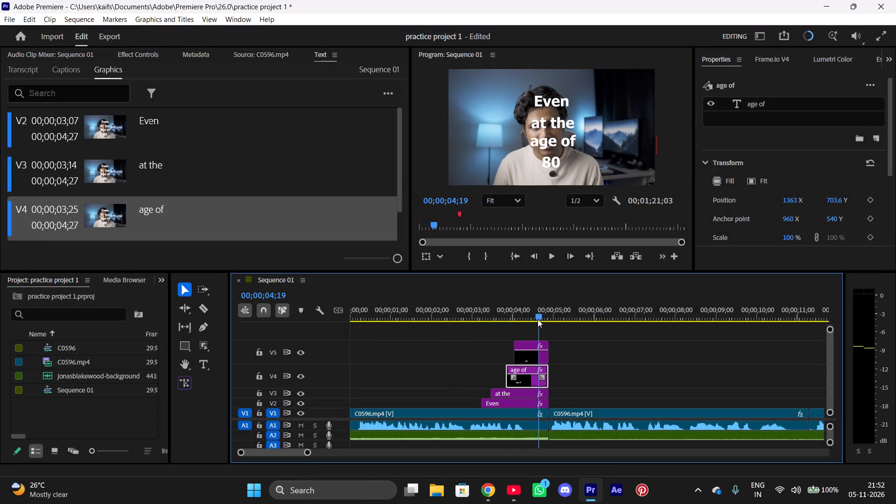
pyautogui.moveTo(538, 319); pyautogui.dragTo(528, 320)
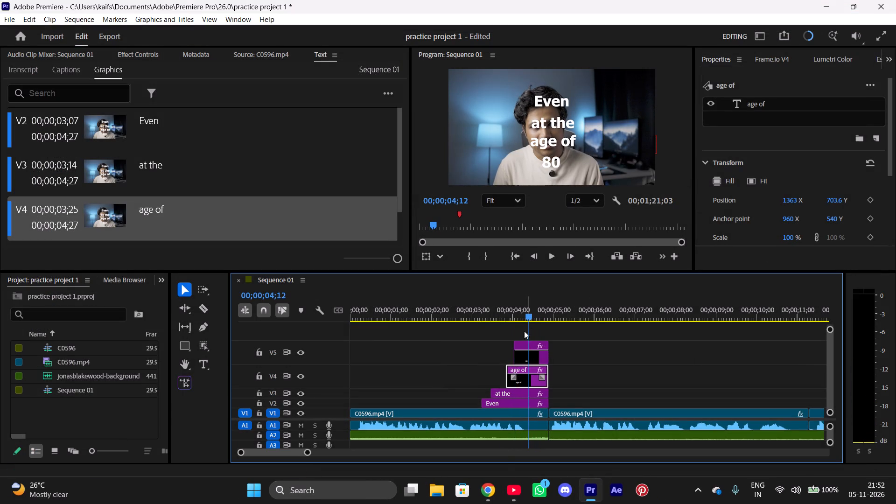
pyautogui.click(518, 413)
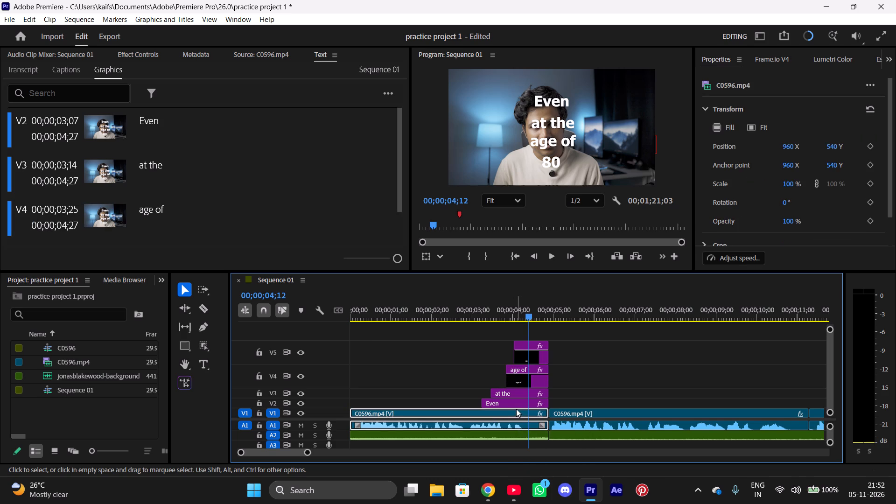
pyautogui.click(283, 316)
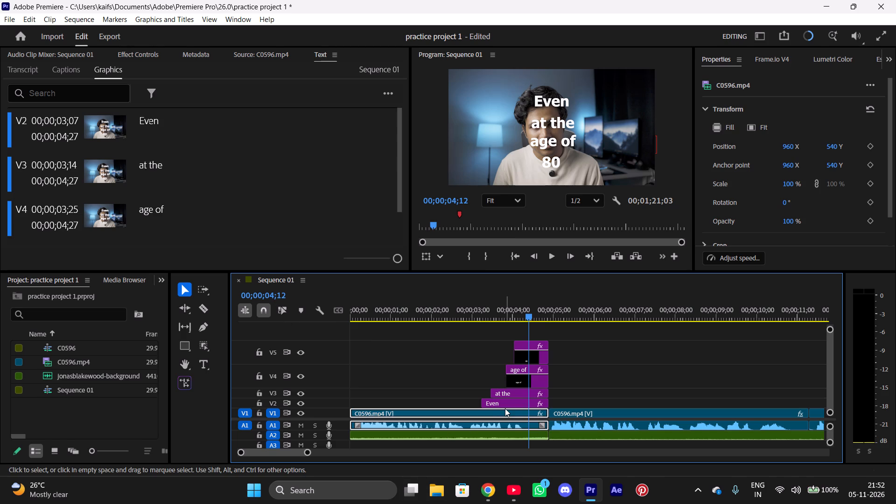
pyautogui.click(518, 414)
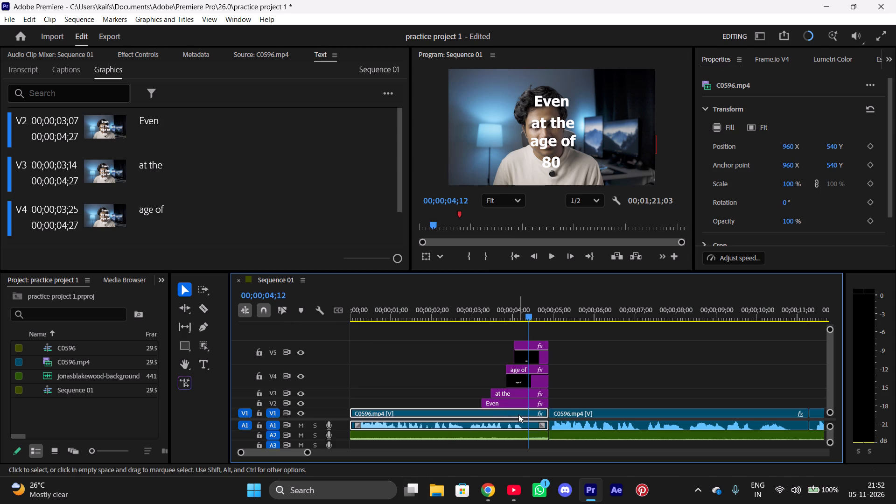
pyautogui.click(518, 414)
pyautogui.moveTo(465, 391); pyautogui.dragTo(520, 422)
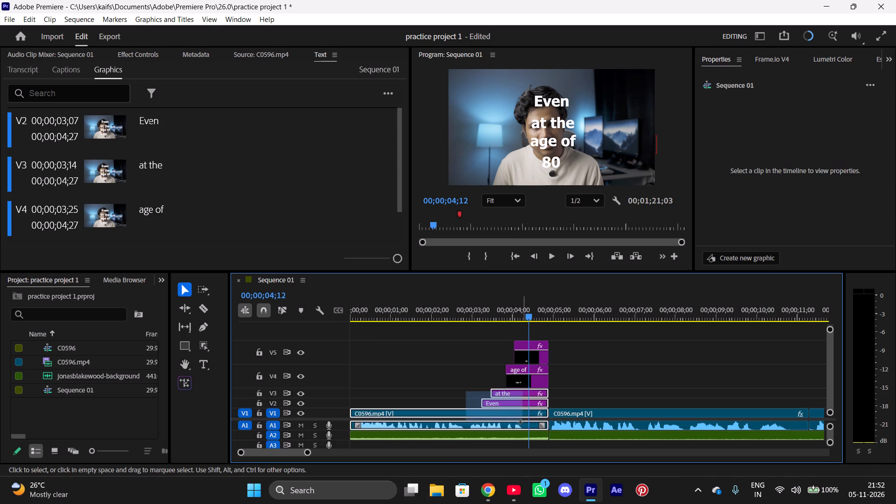
pyautogui.moveTo(520, 422); pyautogui.dragTo(477, 397)
pyautogui.click(518, 413)
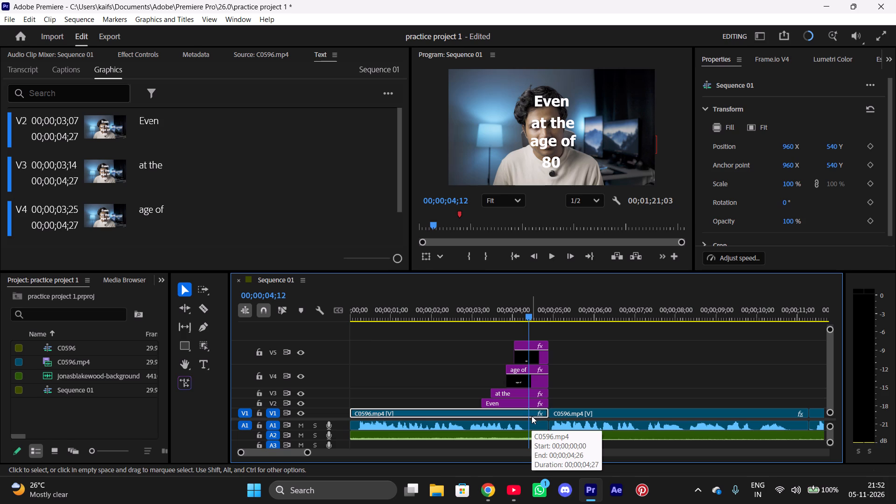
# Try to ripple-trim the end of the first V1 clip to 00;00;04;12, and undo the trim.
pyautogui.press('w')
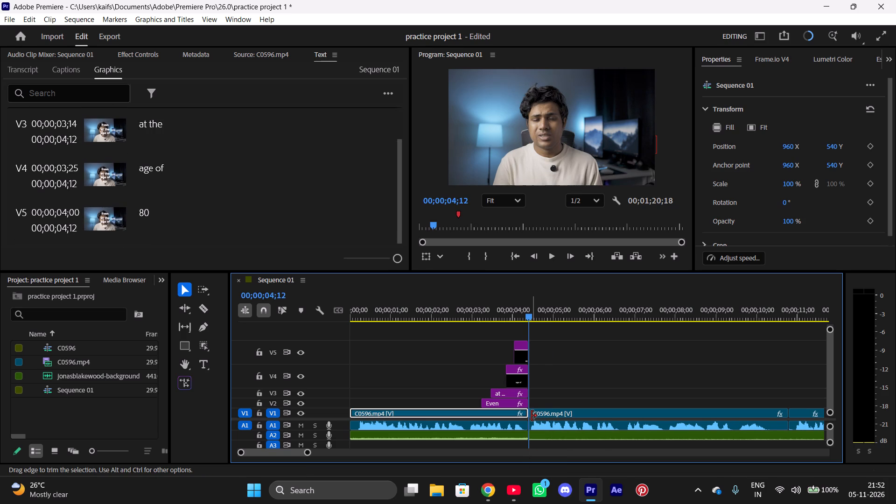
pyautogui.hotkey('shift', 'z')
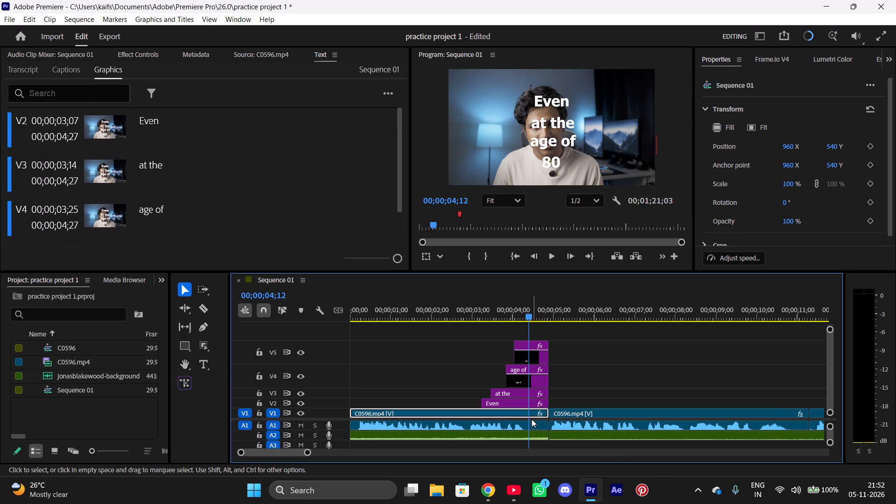
# Split the first C0596.mp4 clip on V1 at 00;00;04;12 and delete the short video piece after the cut, leaving the gap.
pyautogui.press('z')
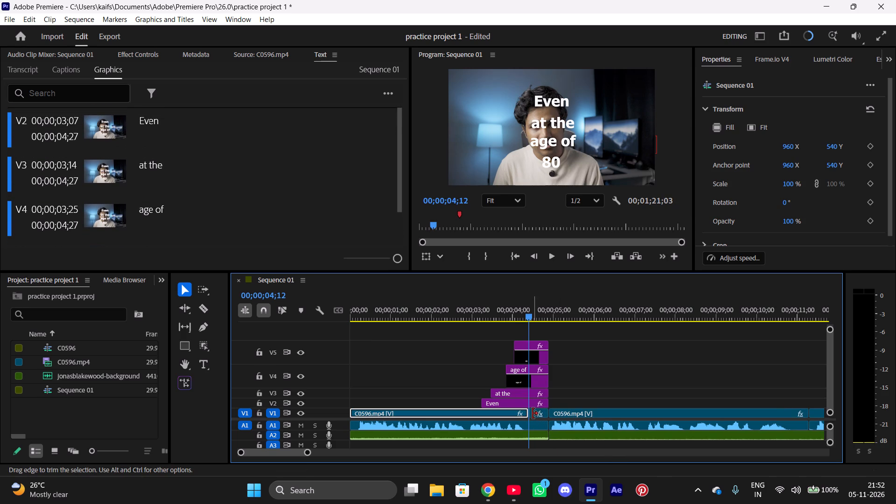
pyautogui.click(532, 413)
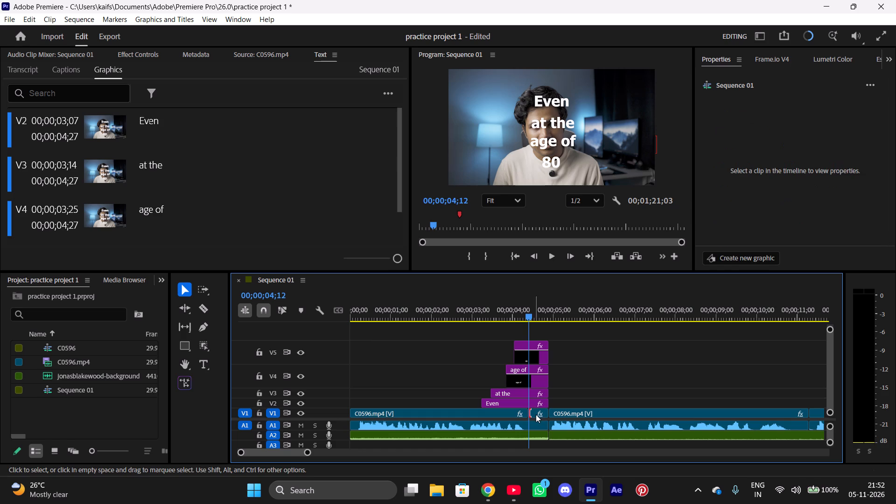
pyautogui.click(536, 414)
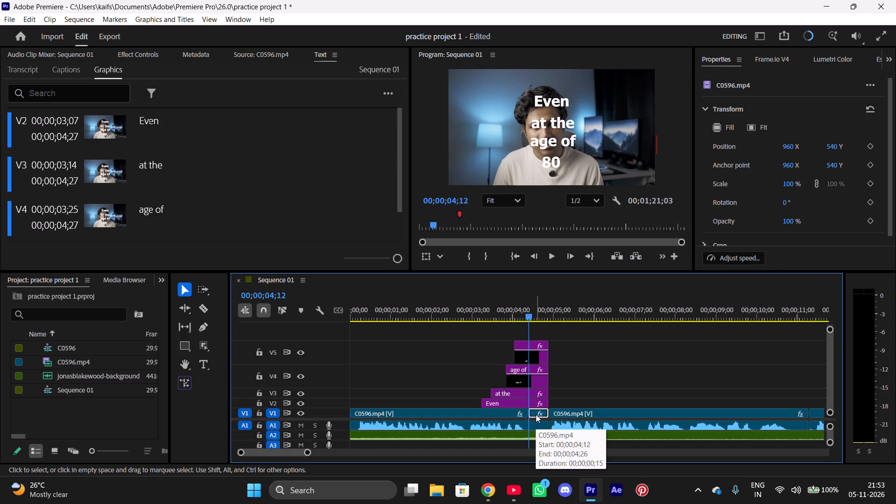
pyautogui.write('zz')
pyautogui.press('Delete')
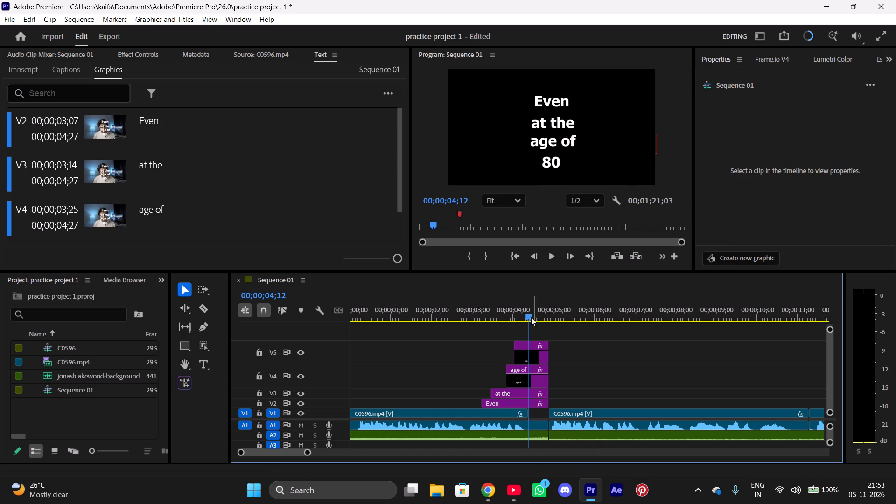
# Play back the title section from about 00;00;03;00 more than once and scrub around the titles to check their timing against the cut.
pyautogui.moveTo(524, 317); pyautogui.dragTo(478, 325)
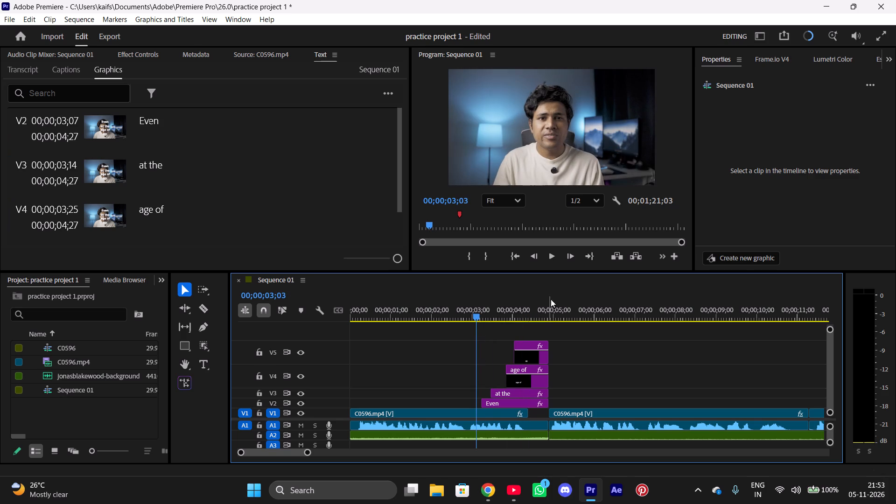
pyautogui.click(550, 257)
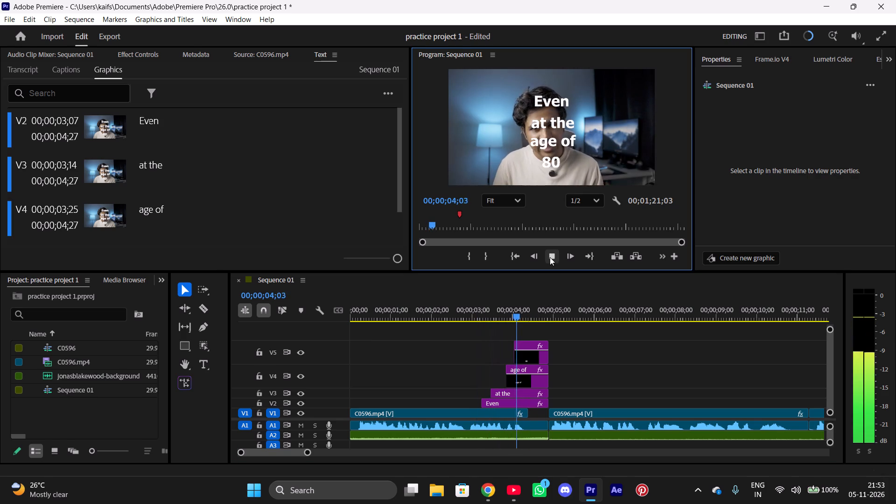
pyautogui.click(550, 256)
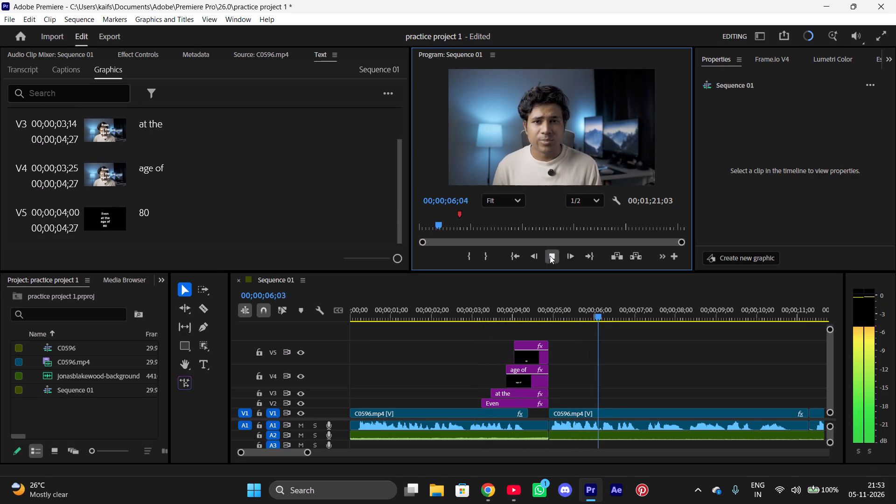
pyautogui.click(550, 258)
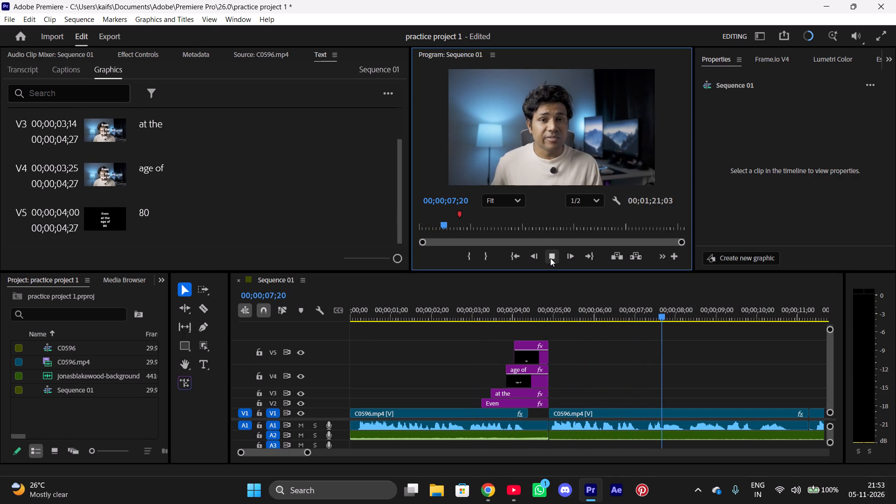
pyautogui.click(550, 258)
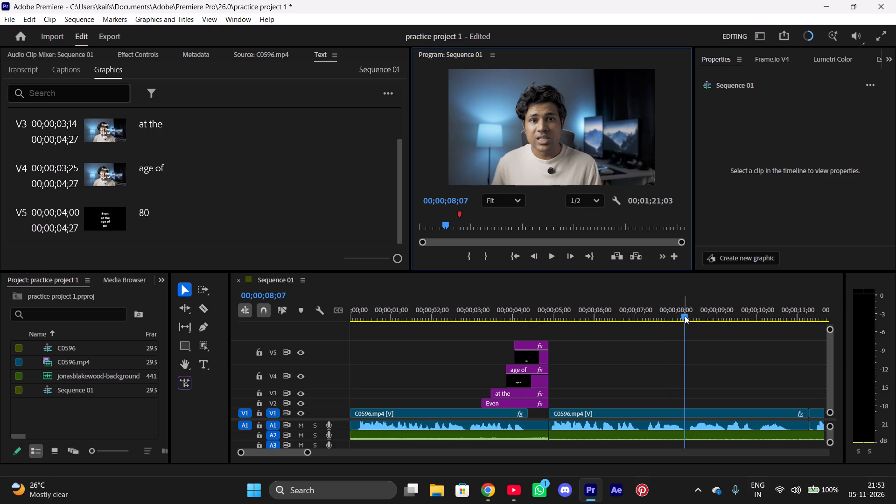
pyautogui.moveTo(685, 316); pyautogui.dragTo(472, 338)
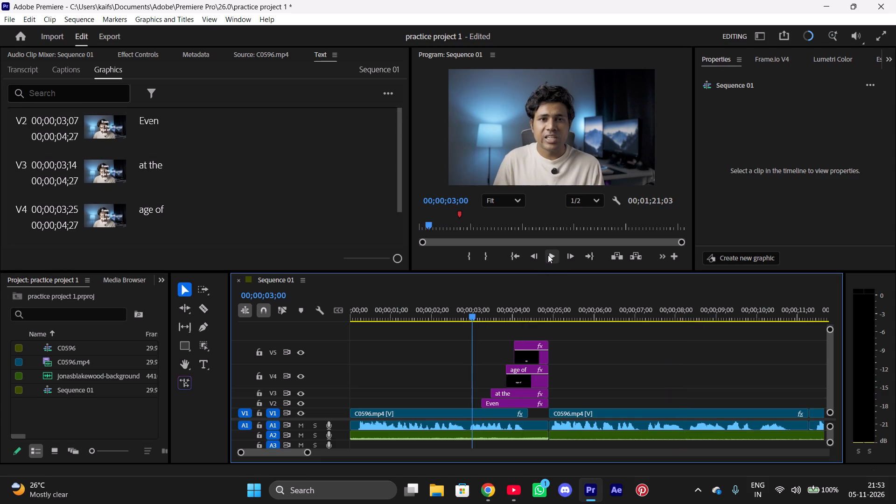
pyautogui.click(548, 254)
pyautogui.click(548, 254)
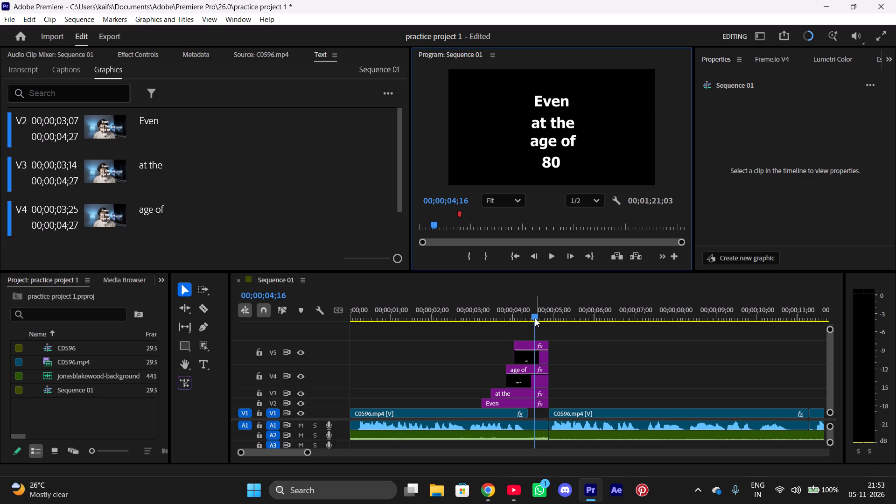
pyautogui.moveTo(534, 318); pyautogui.dragTo(504, 324)
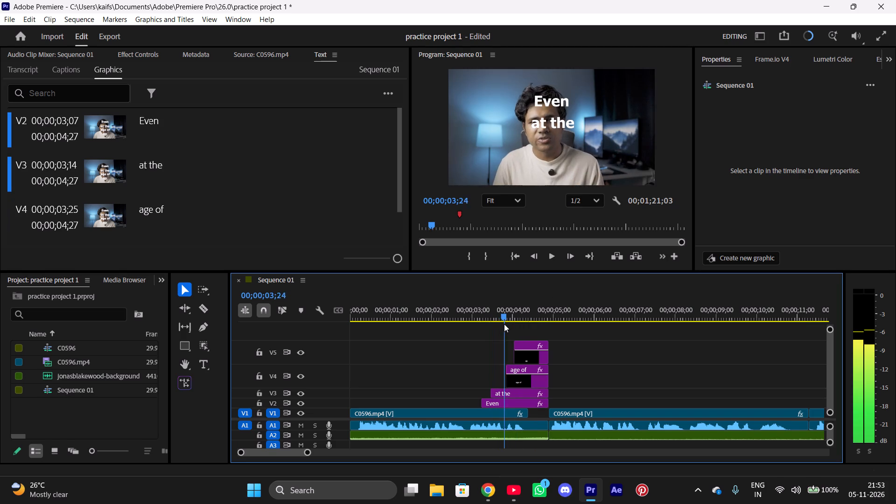
pyautogui.moveTo(504, 324); pyautogui.dragTo(515, 325)
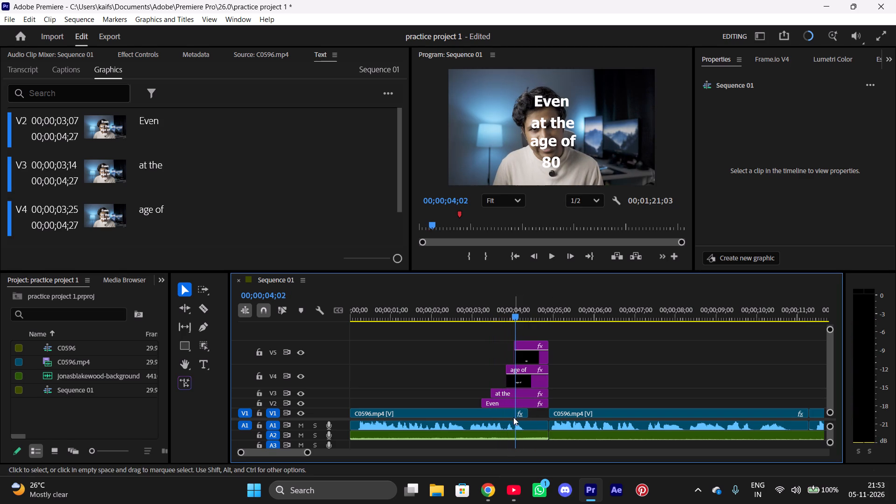
# Select the shortened first clip on V1 and review the Keyboard Shortcuts layout without changing any assignment.
pyautogui.click(508, 413)
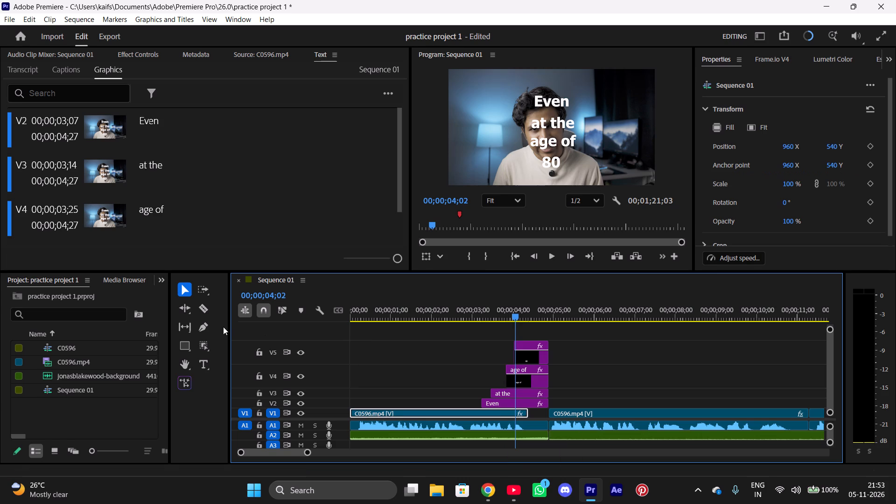
pyautogui.click(35, 21)
pyautogui.click(112, 387)
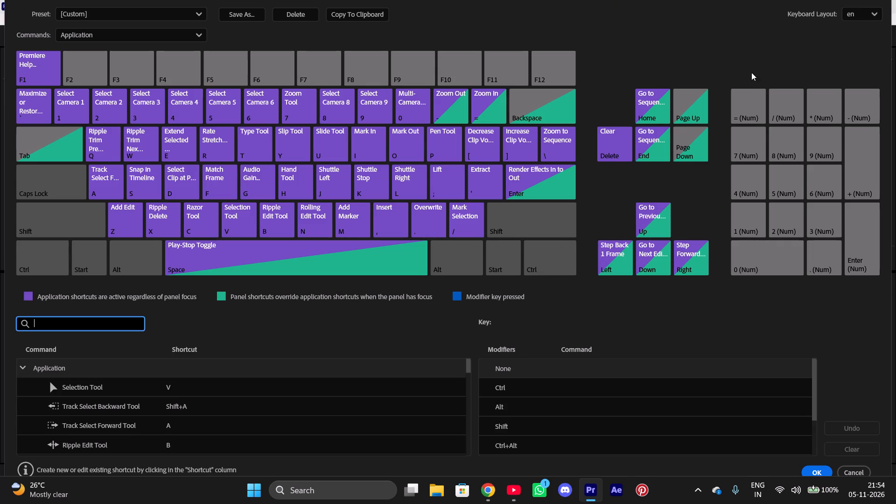
pyautogui.click(857, 474)
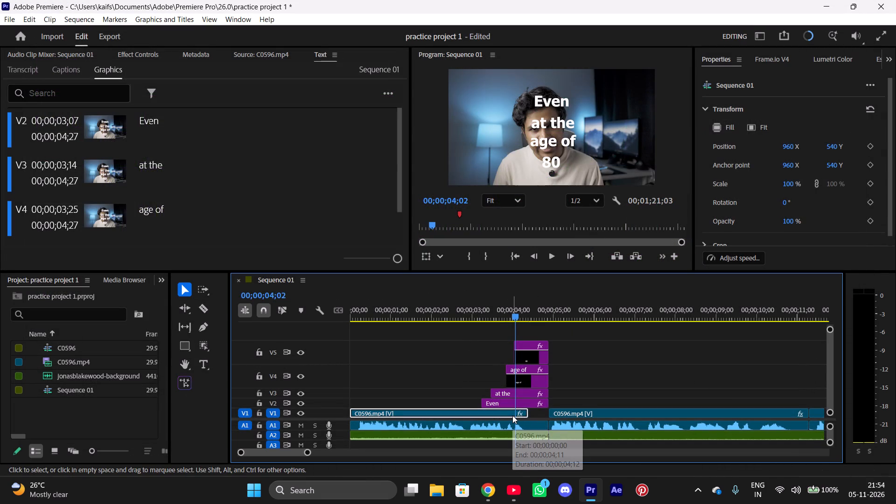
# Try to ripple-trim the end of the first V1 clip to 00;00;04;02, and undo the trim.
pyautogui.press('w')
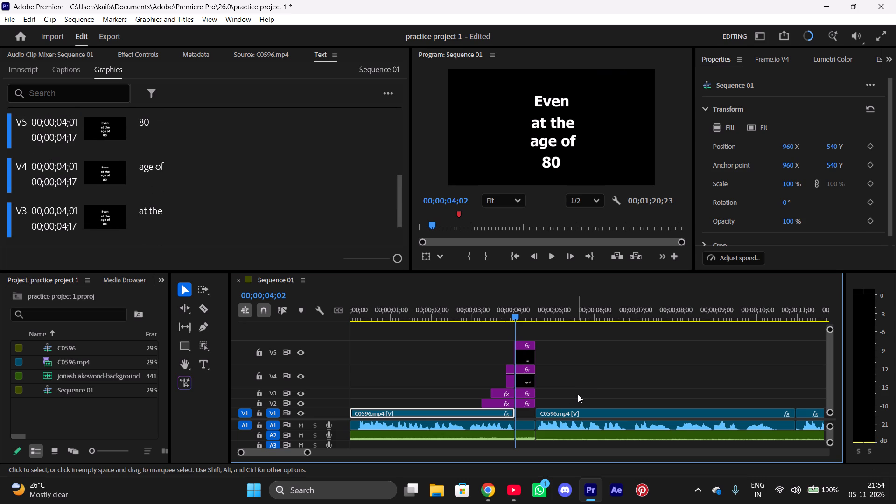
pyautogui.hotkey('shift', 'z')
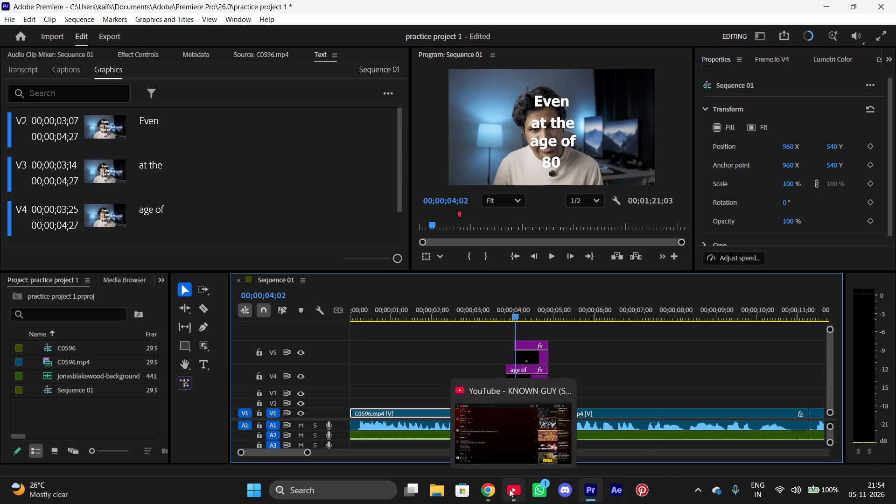
# Switch to Chrome and look through its settings pages, including On startup, You and Google, Accessibility, About Chrome, System and Languages.
pyautogui.click(488, 488)
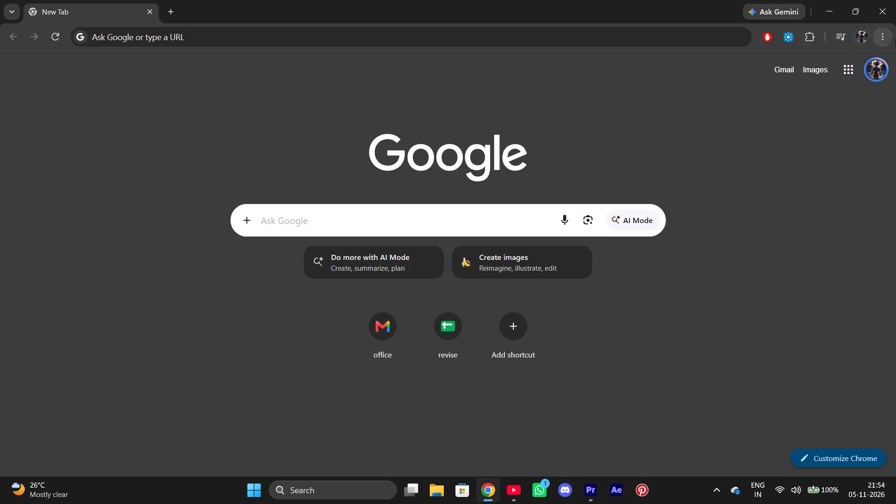
pyautogui.click(878, 41)
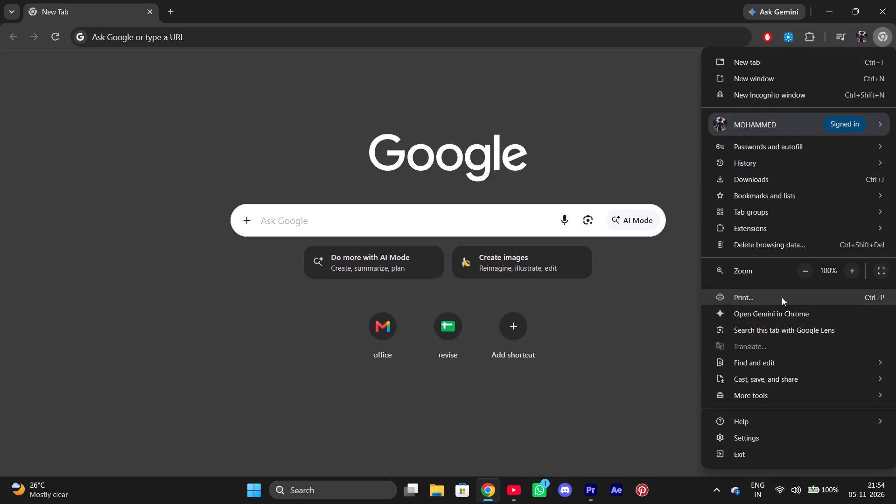
pyautogui.click(757, 433)
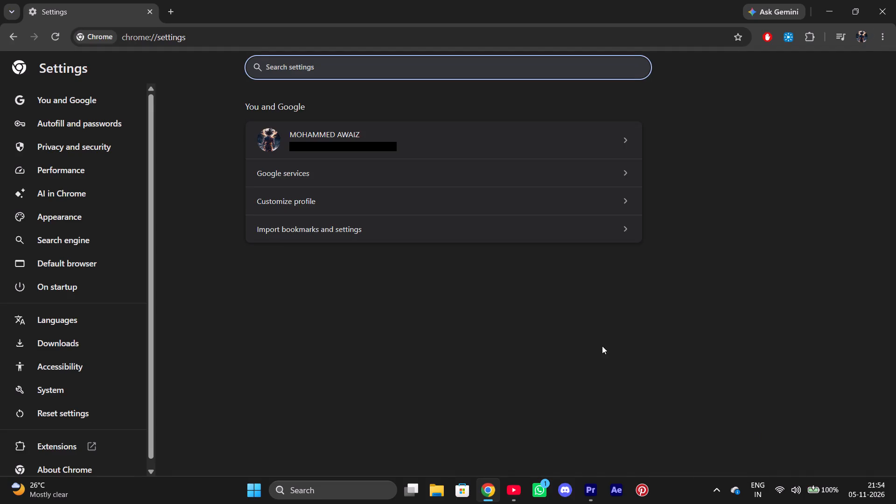
pyautogui.click(112, 293)
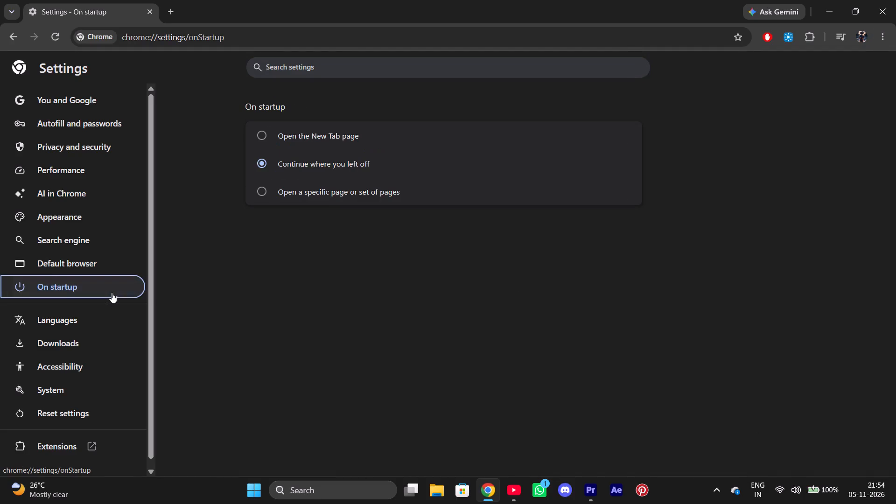
pyautogui.click(84, 109)
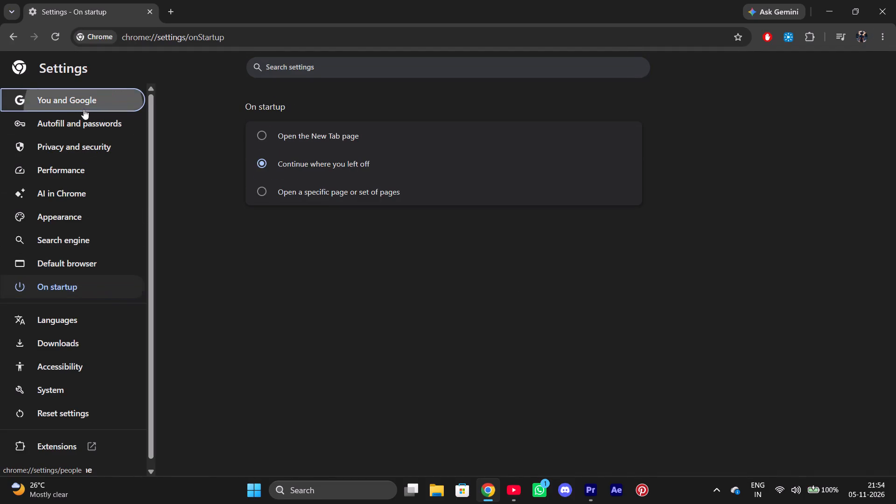
pyautogui.click(280, 199)
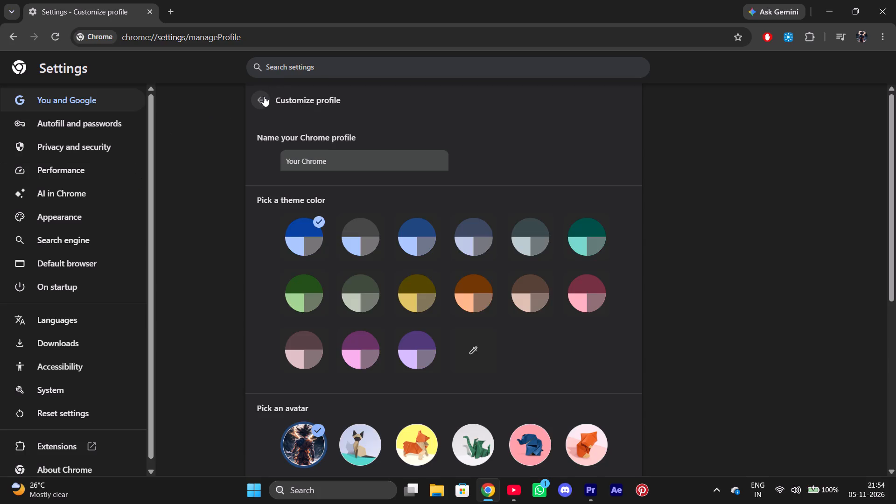
pyautogui.click(264, 96)
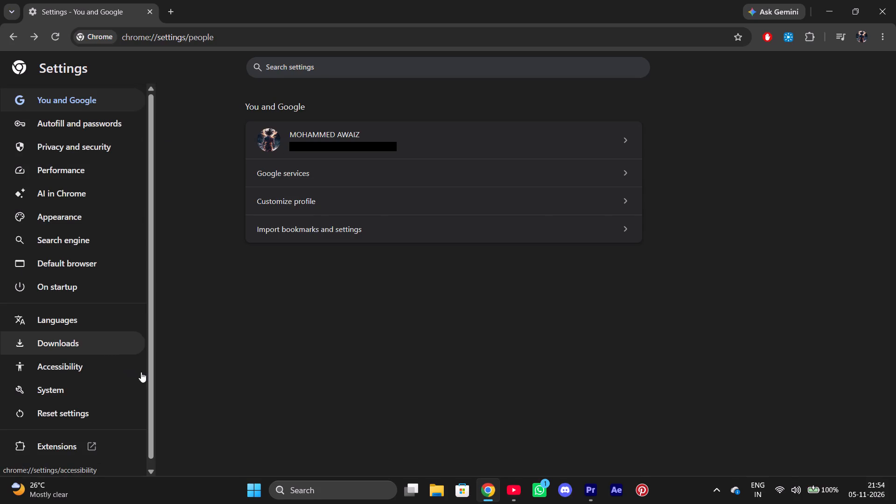
pyautogui.click(106, 359)
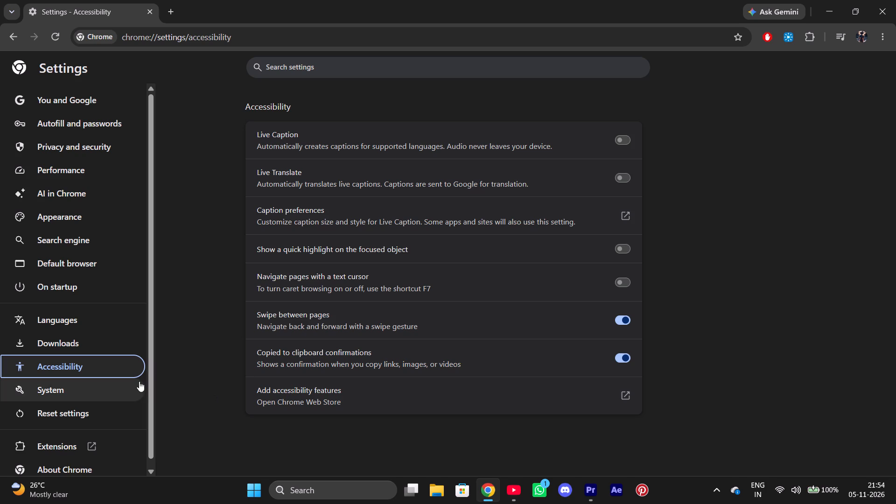
pyautogui.moveTo(155, 375); pyautogui.dragTo(150, 379)
pyautogui.moveTo(150, 379); pyautogui.dragTo(135, 427)
pyautogui.click(95, 456)
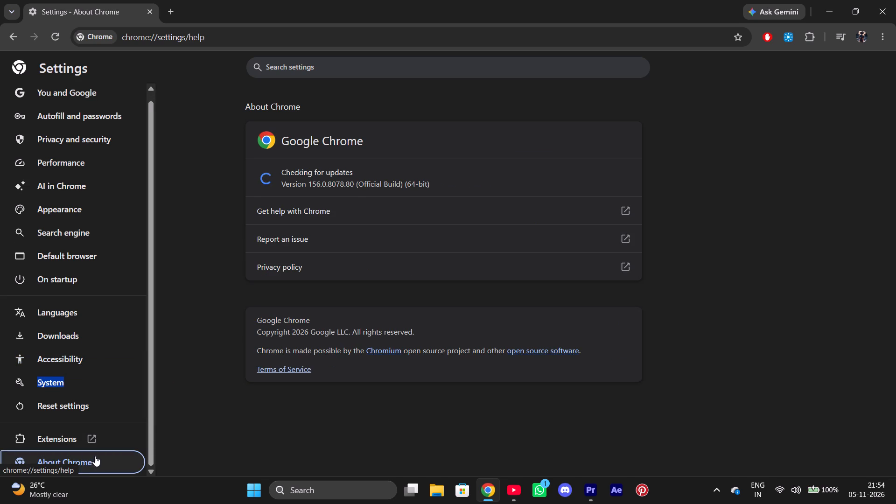
pyautogui.click(62, 357)
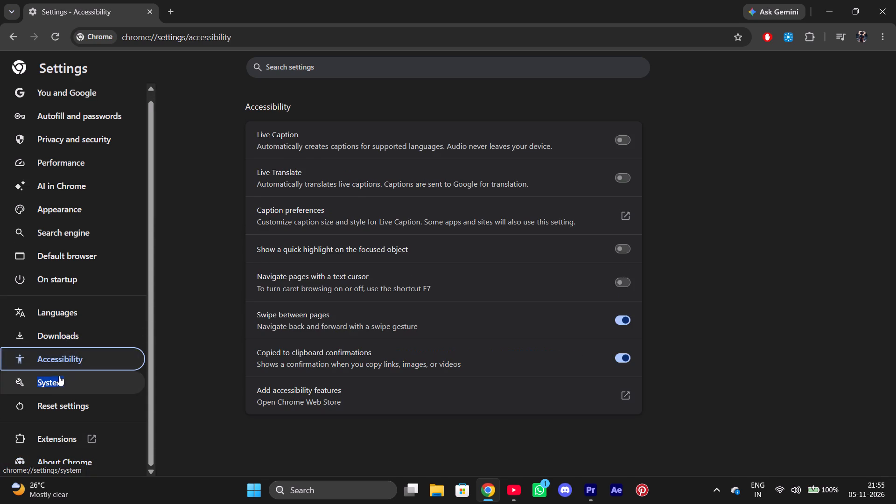
pyautogui.click(59, 376)
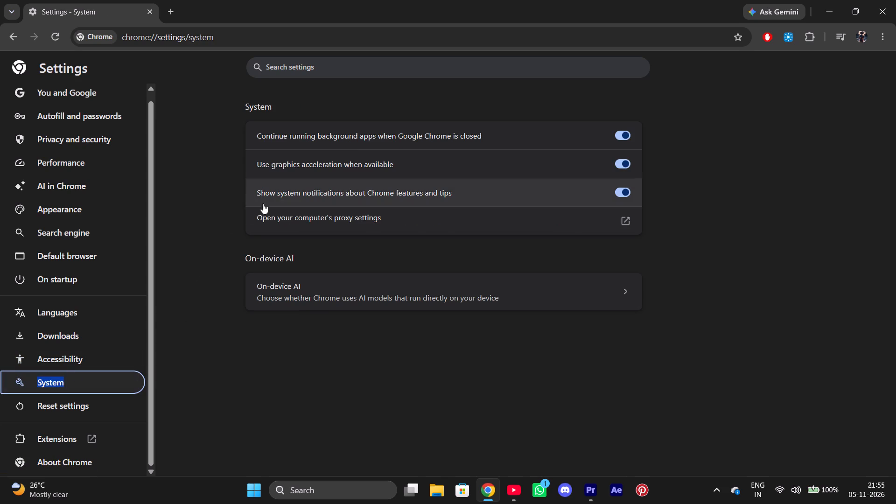
pyautogui.click(105, 323)
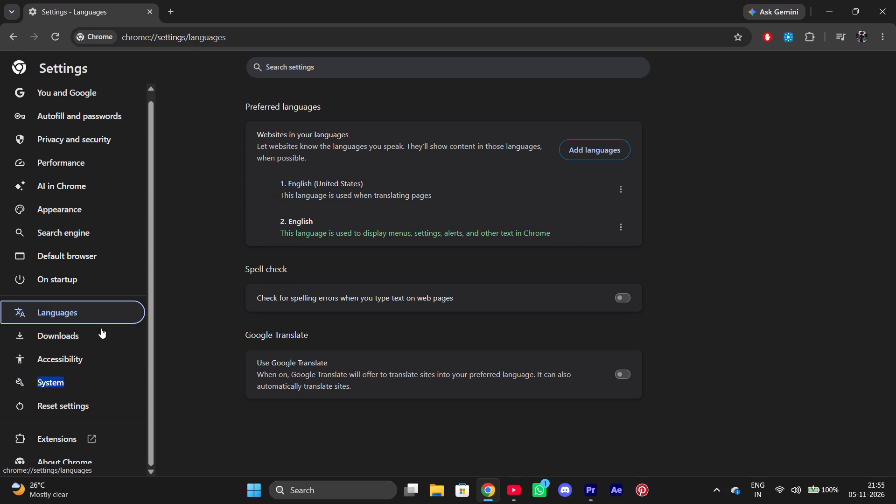
pyautogui.moveTo(98, 332); pyautogui.dragTo(92, 326)
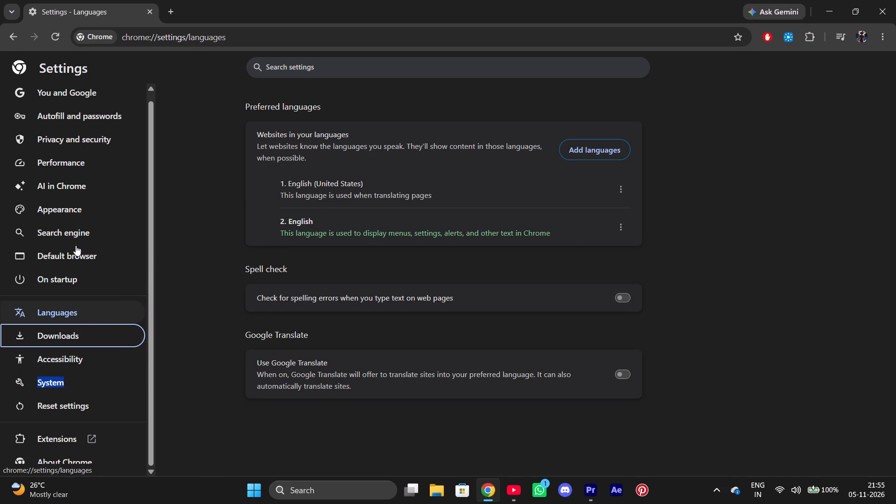
pyautogui.moveTo(9, 36); pyautogui.dragTo(719, 147)
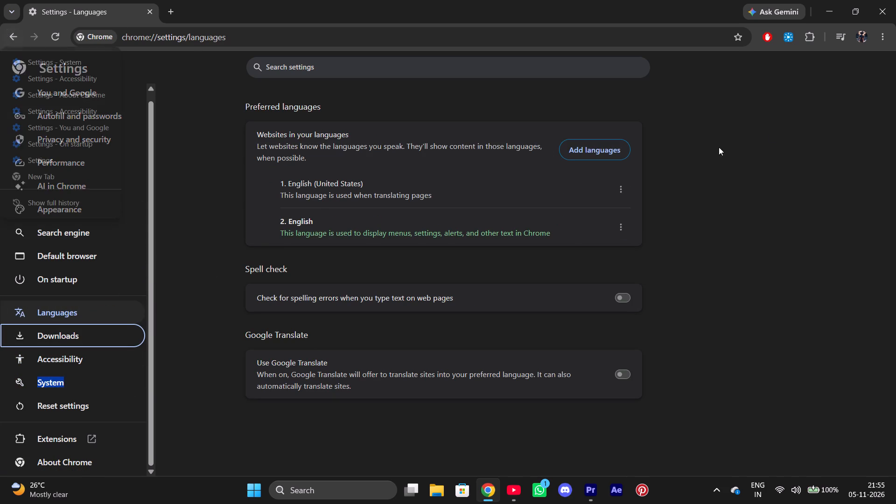
pyautogui.moveTo(719, 147); pyautogui.dragTo(772, 133)
# Turn on Show on startup in the Chrome profile manager and close the browser windows, leaving the Premiere project open.
pyautogui.click(884, 32)
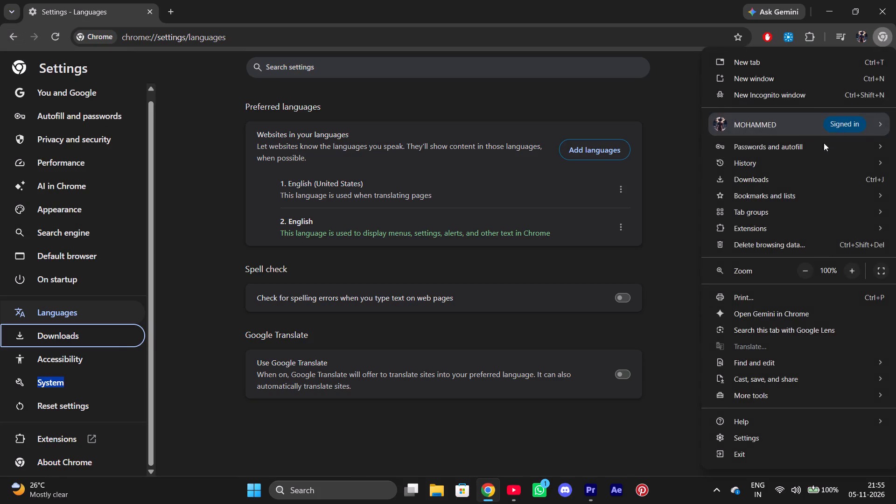
pyautogui.click(788, 119)
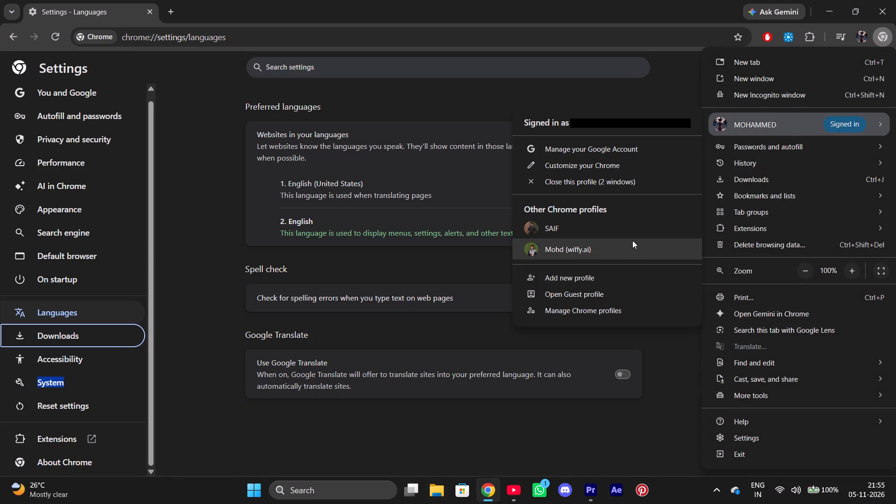
pyautogui.click(602, 309)
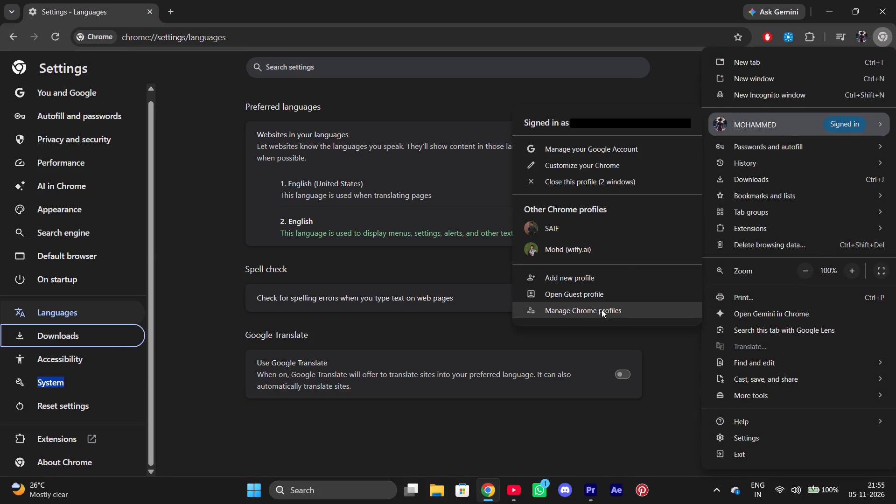
pyautogui.click(718, 427)
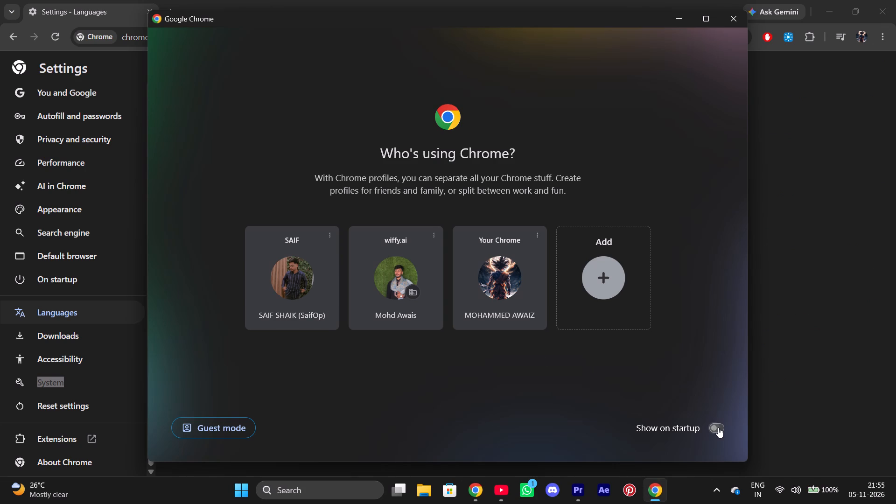
pyautogui.click(737, 17)
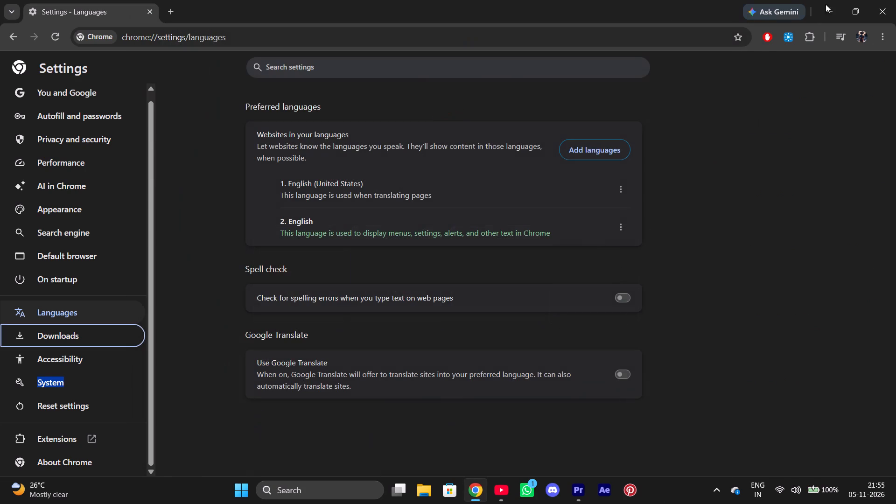
pyautogui.moveTo(872, 10); pyautogui.dragTo(888, 7)
pyautogui.click(888, 7)
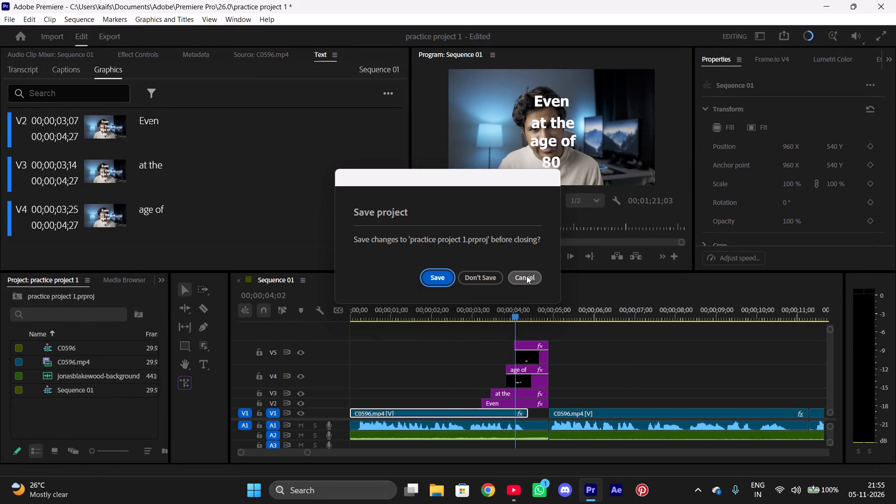
pyautogui.click(524, 274)
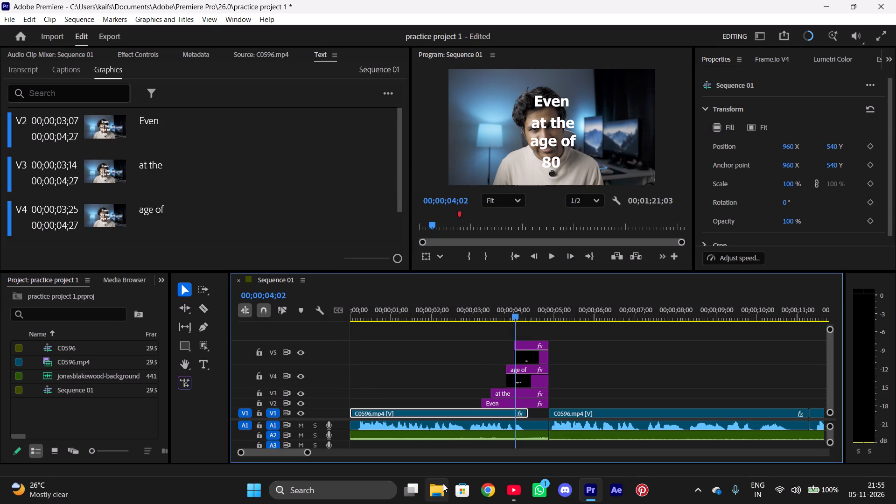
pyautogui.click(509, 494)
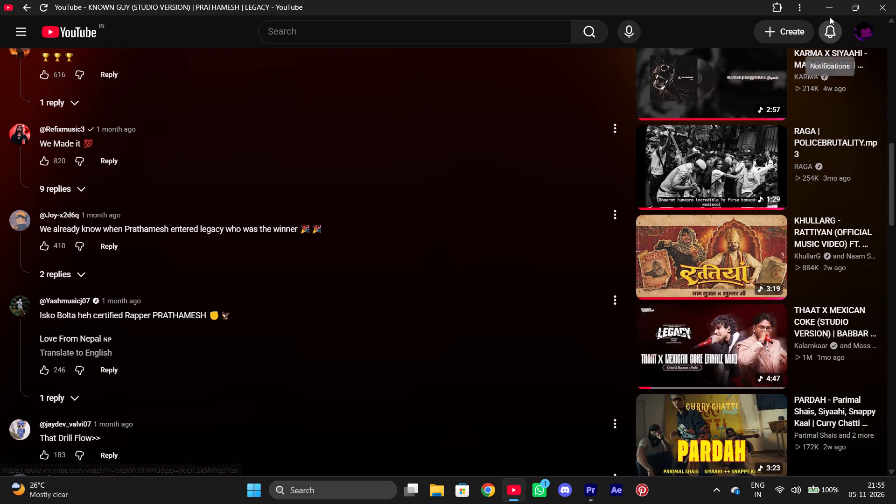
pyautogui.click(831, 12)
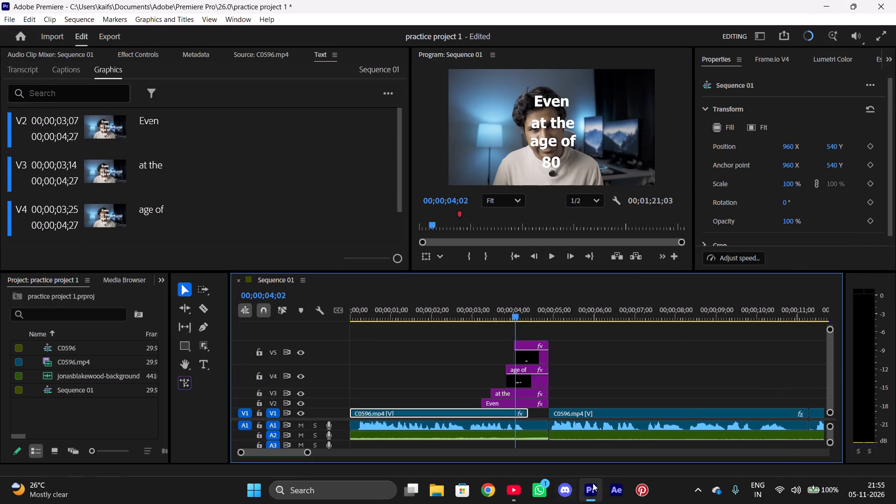
# Relaunch Chrome and open the SAIF profile for editing from the profile chooser.
pyautogui.click(483, 494)
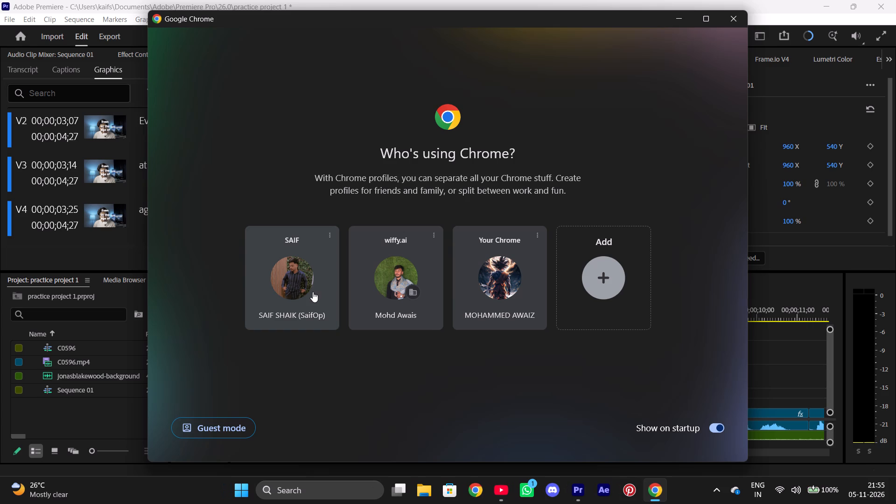
pyautogui.rightClick(415, 294)
pyautogui.rightClick(284, 302)
pyautogui.click(326, 236)
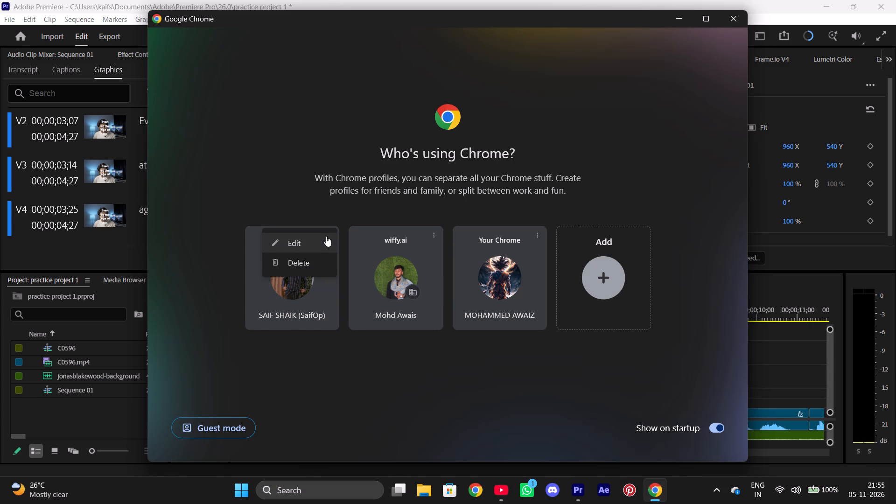
pyautogui.click(326, 236)
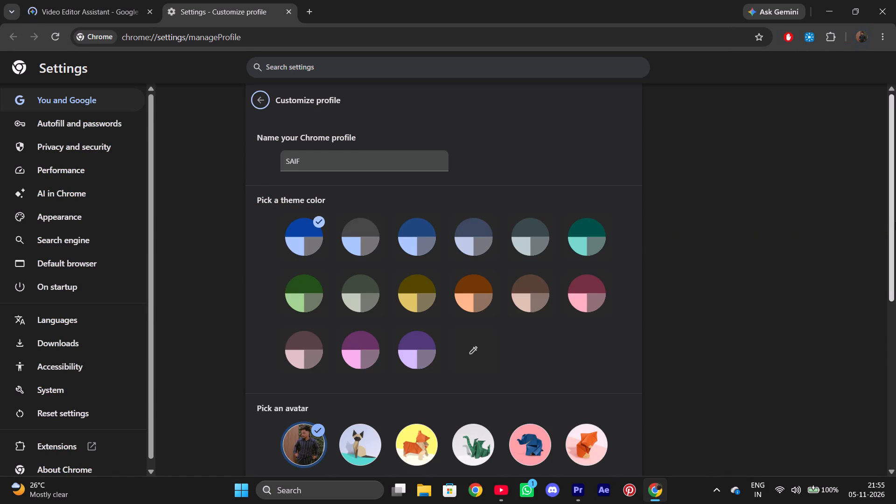
pyautogui.moveTo(895, 222); pyautogui.dragTo(866, 420)
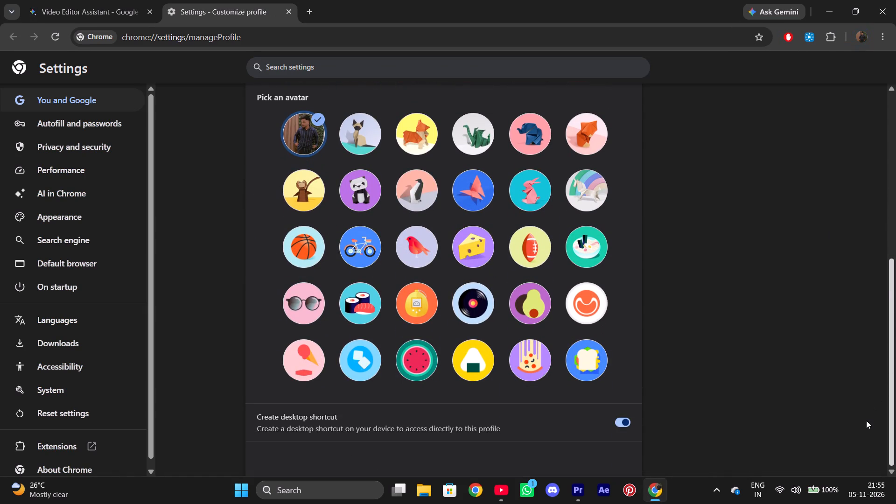
pyautogui.moveTo(866, 420); pyautogui.dragTo(837, 202)
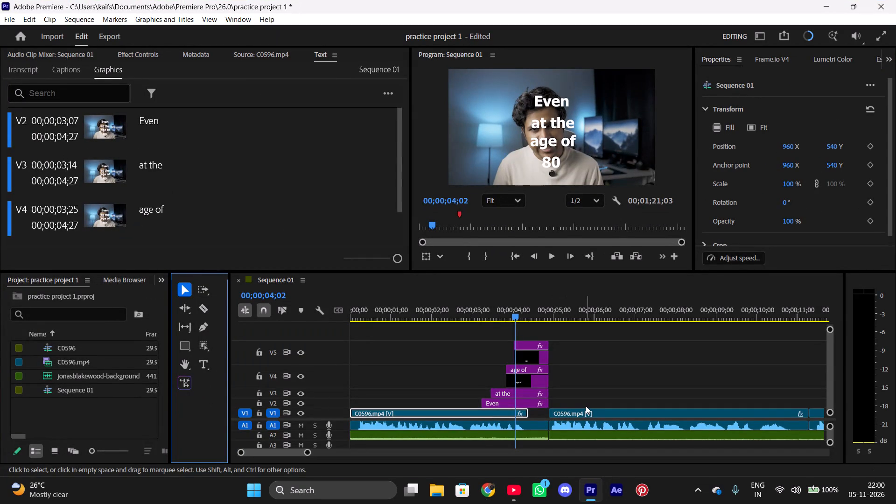
# Cut the V1 clip C0596.mp4 at 00;00;04;02 and delete the short piece after the cut, leaving the gap.
pyautogui.hotkey('ctrl', 'k')
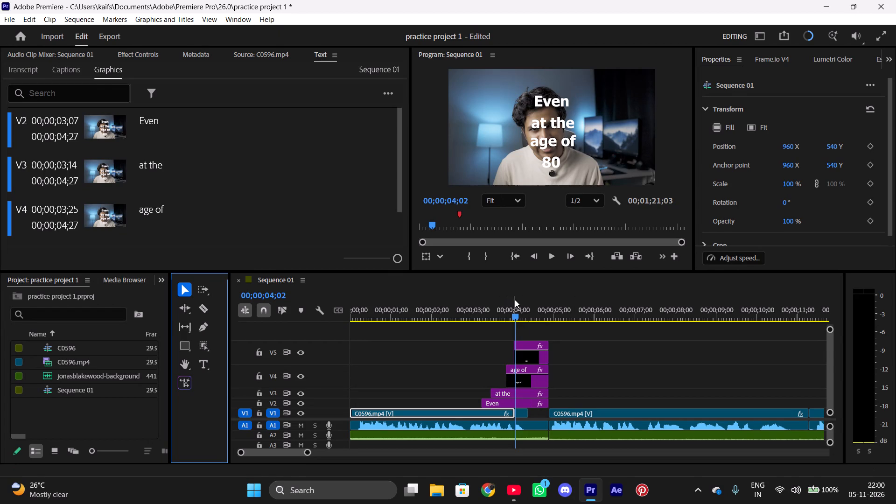
pyautogui.moveTo(514, 318); pyautogui.dragTo(517, 331)
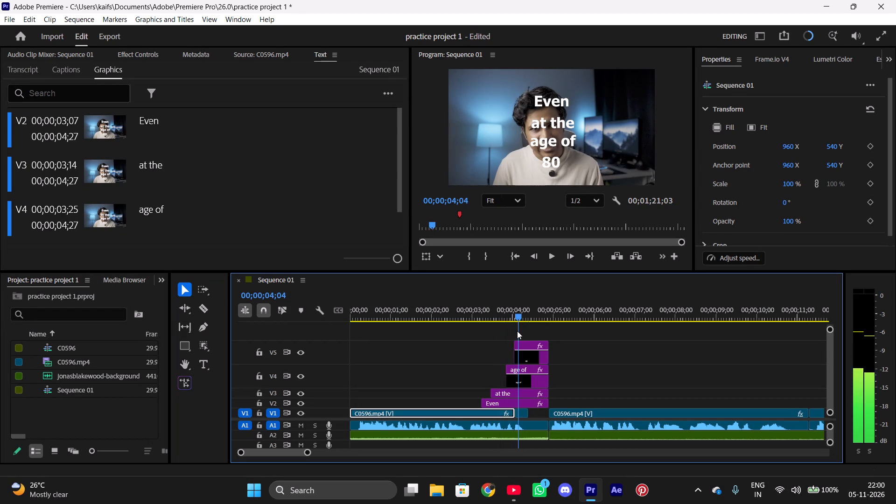
pyautogui.moveTo(517, 331); pyautogui.dragTo(514, 329)
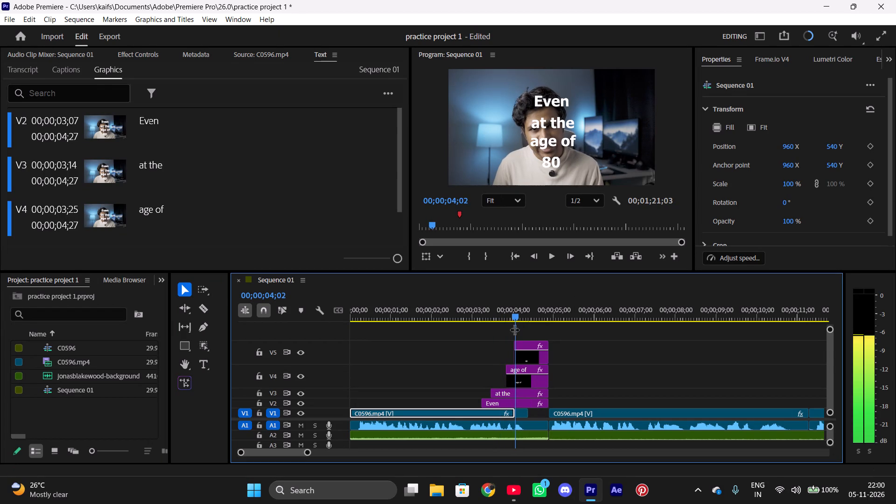
pyautogui.click(520, 415)
pyautogui.press('Delete')
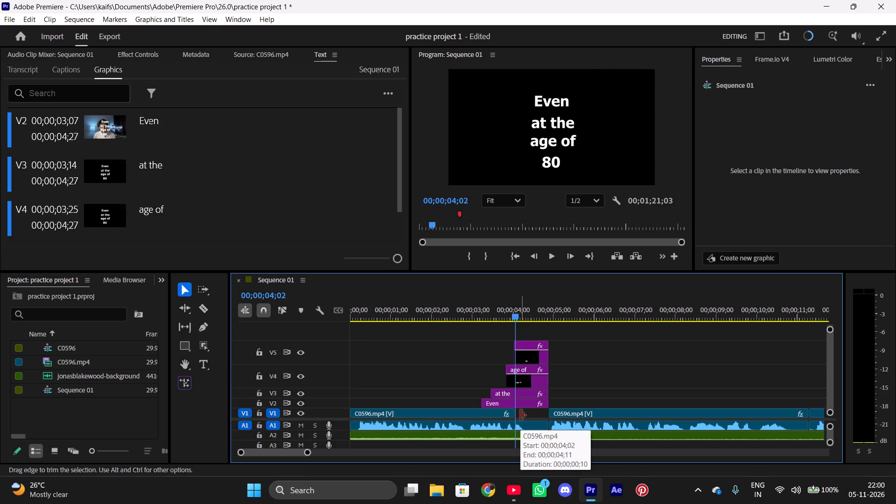
# Play back the title section across the gap on V1, and park the playhead at 00;00;04;01.
pyautogui.moveTo(514, 315); pyautogui.dragTo(470, 332)
pyautogui.click(550, 257)
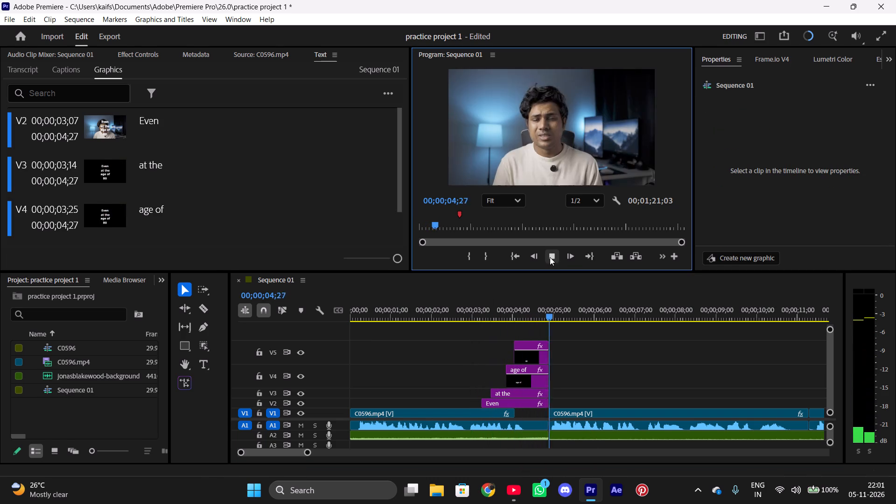
pyautogui.click(550, 257)
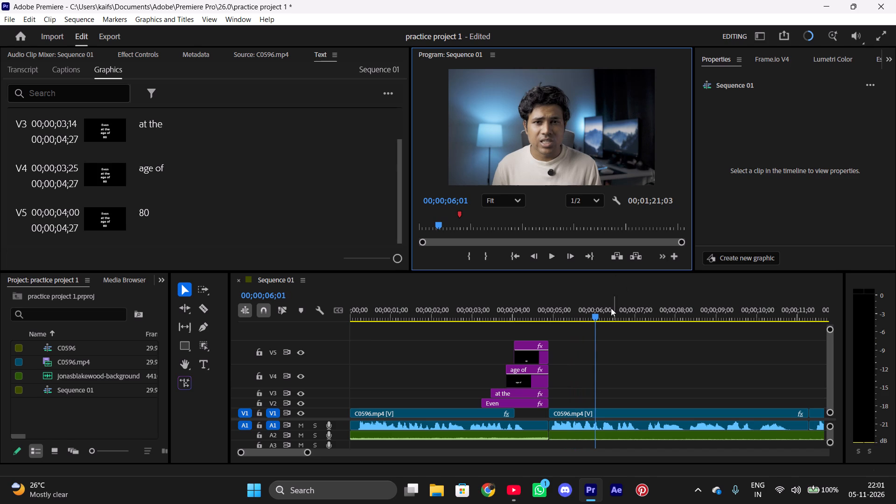
pyautogui.moveTo(593, 317); pyautogui.dragTo(511, 325)
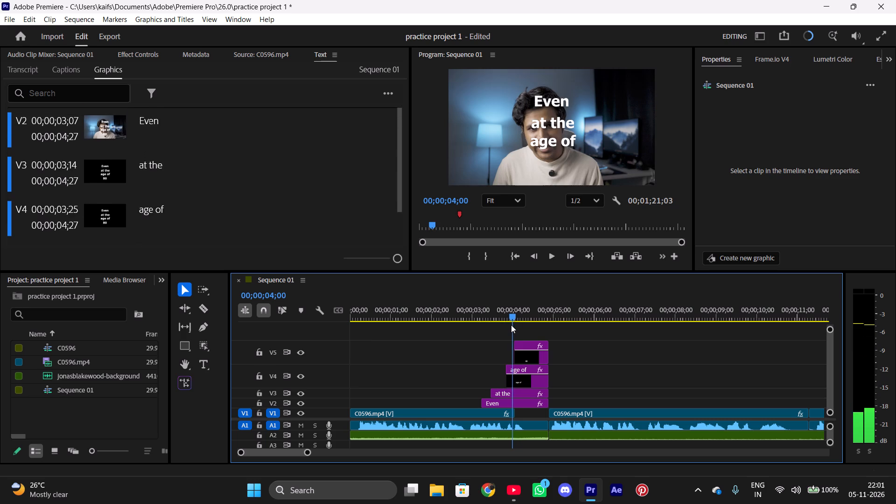
pyautogui.moveTo(511, 325); pyautogui.dragTo(512, 325)
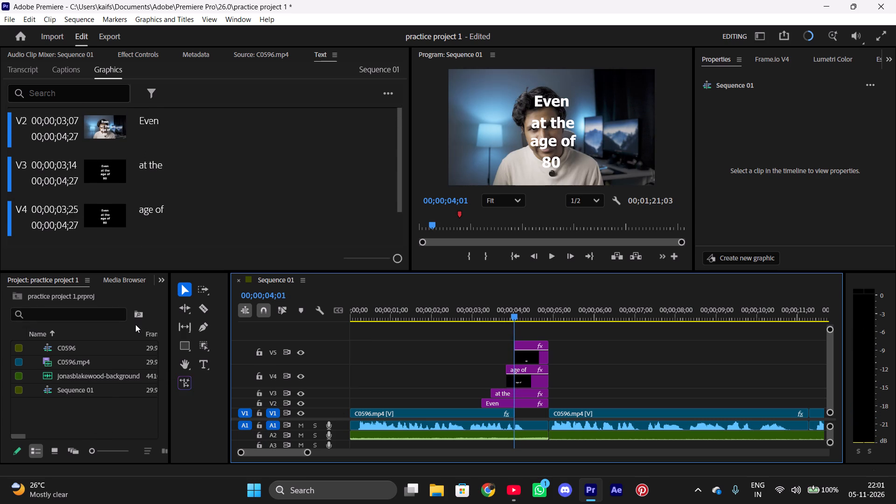
# Open the bg folder inside Downloads in the Media Browser.
pyautogui.click(70, 296)
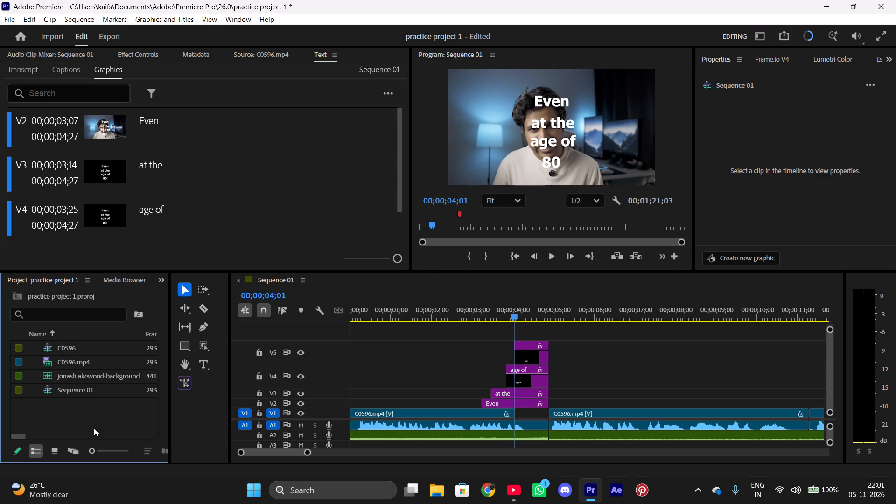
pyautogui.click(136, 280)
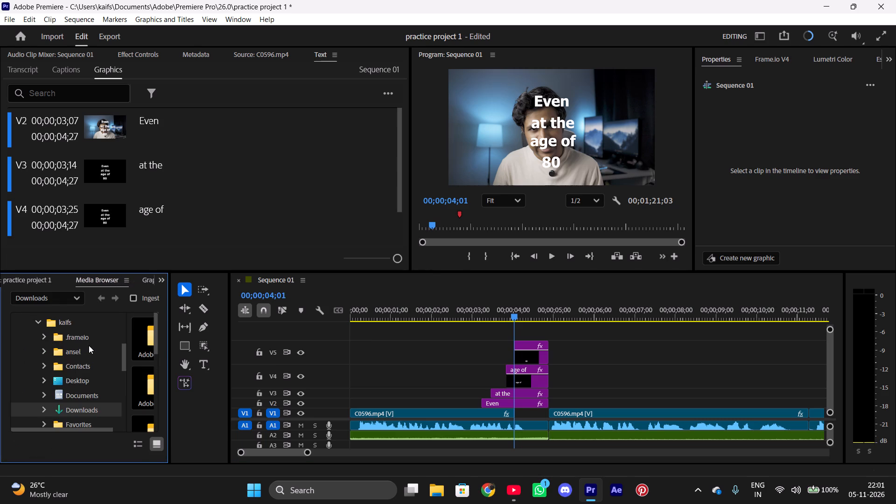
pyautogui.click(91, 404)
pyautogui.click(88, 411)
pyautogui.moveTo(126, 374); pyautogui.dragTo(84, 381)
pyautogui.moveTo(155, 337); pyautogui.dragTo(155, 359)
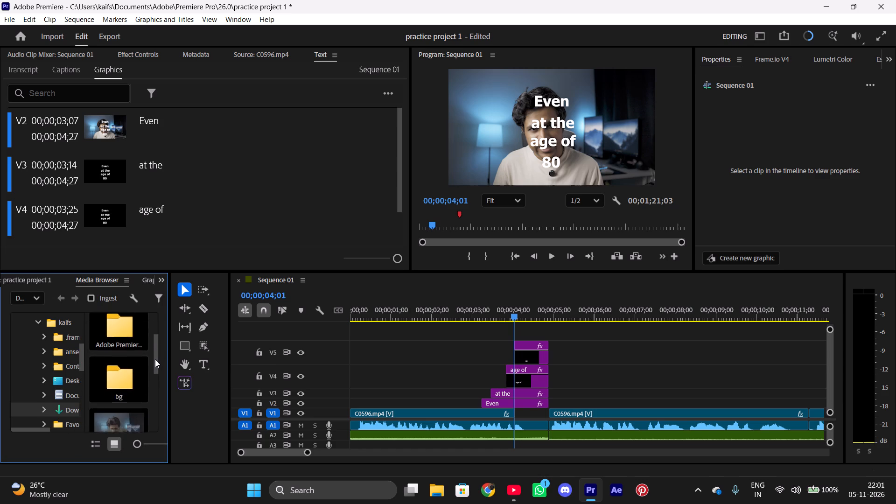
pyautogui.moveTo(155, 359); pyautogui.dragTo(154, 369)
pyautogui.doubleClick(116, 349)
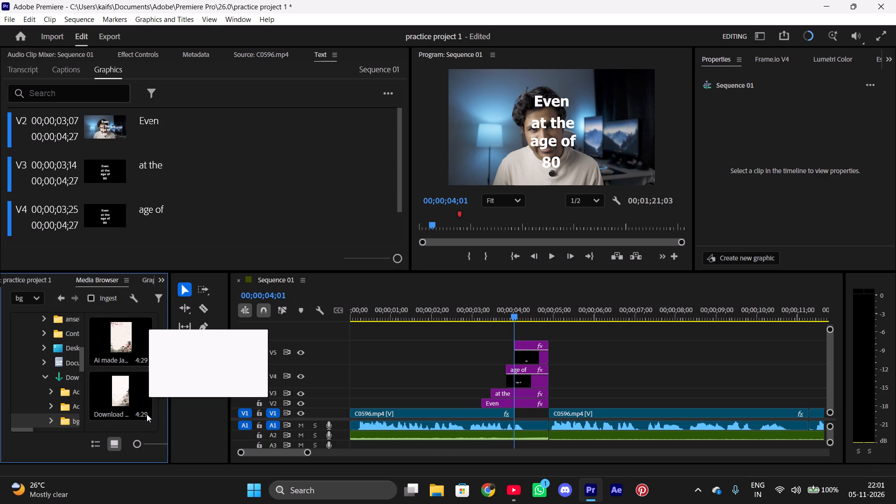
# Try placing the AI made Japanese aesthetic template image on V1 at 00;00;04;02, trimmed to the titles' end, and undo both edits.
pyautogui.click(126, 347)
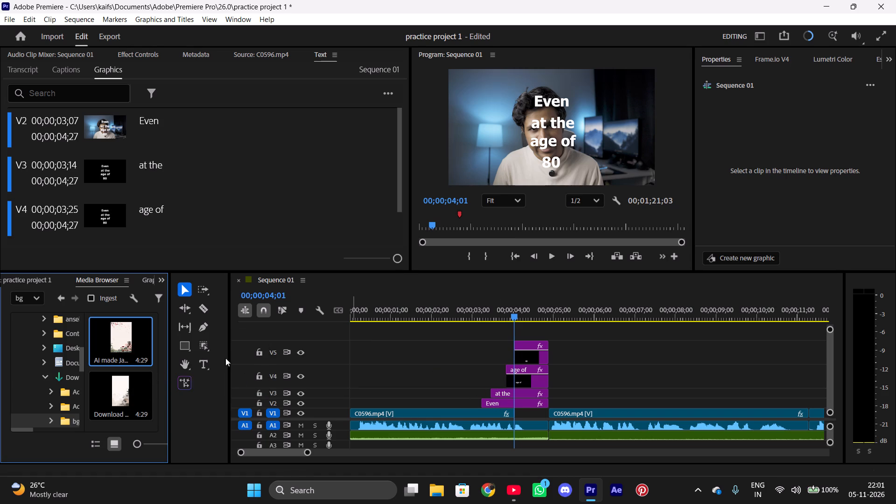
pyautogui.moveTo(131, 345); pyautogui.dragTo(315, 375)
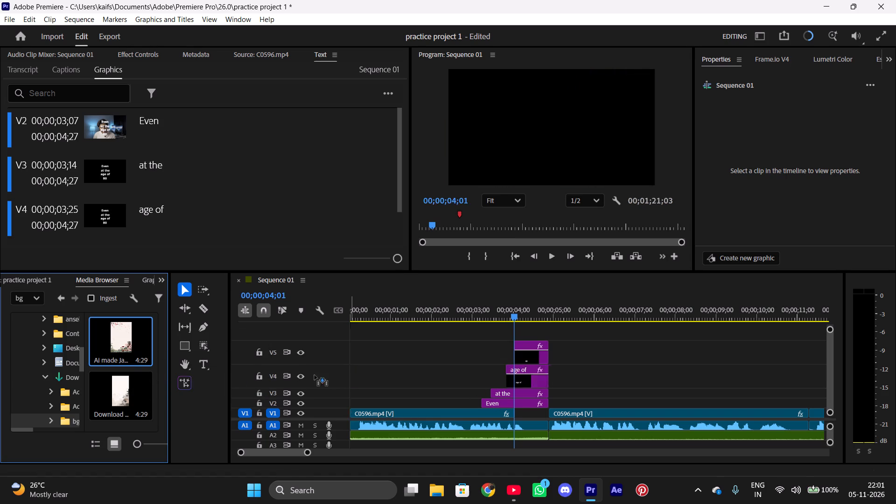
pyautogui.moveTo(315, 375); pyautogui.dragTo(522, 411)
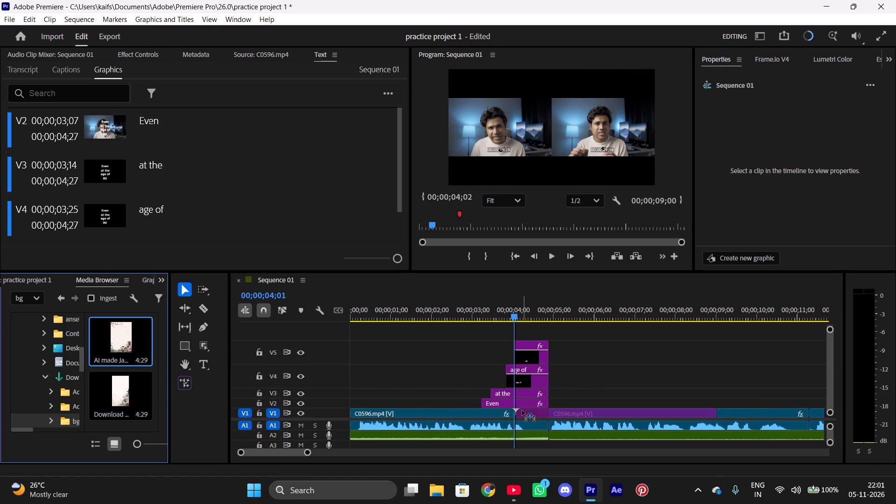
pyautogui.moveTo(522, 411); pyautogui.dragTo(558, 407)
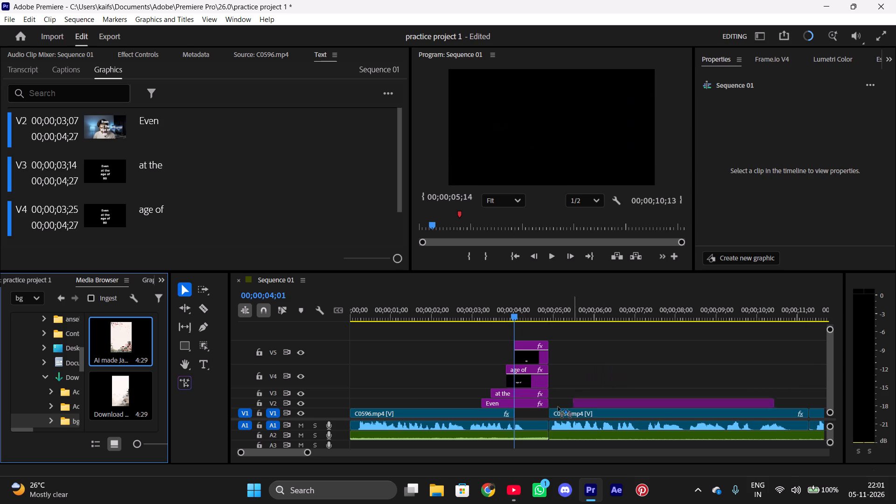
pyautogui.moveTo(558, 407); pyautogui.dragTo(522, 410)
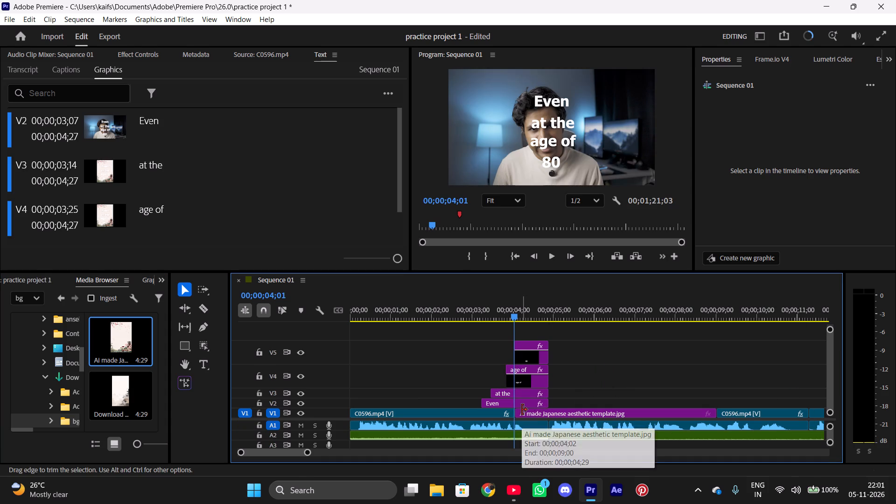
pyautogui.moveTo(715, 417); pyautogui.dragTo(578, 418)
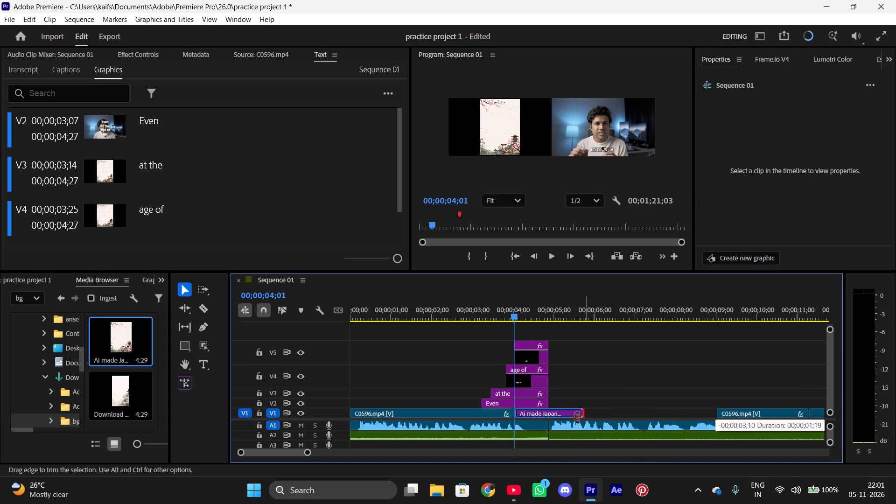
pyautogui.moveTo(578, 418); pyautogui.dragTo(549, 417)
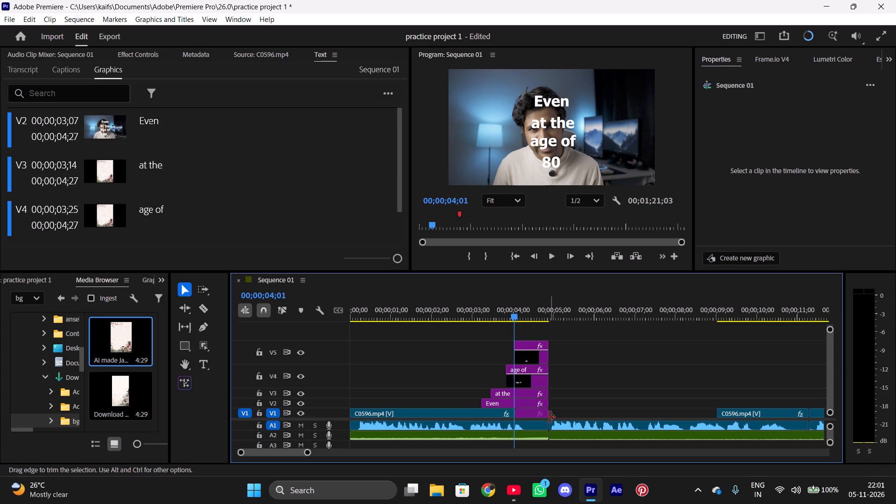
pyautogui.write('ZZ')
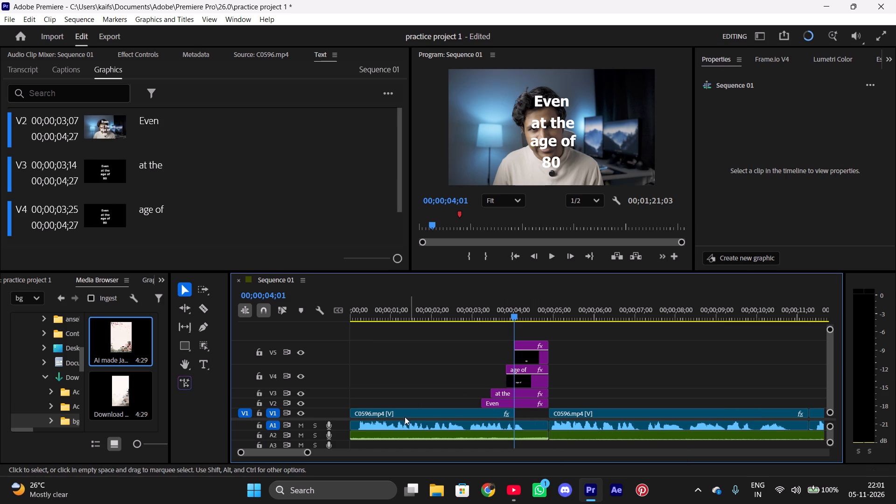
# Turn on Linked Selection and place the AI made Japanese aesthetic template image on V4 at 00;00;05;21.
pyautogui.click(278, 311)
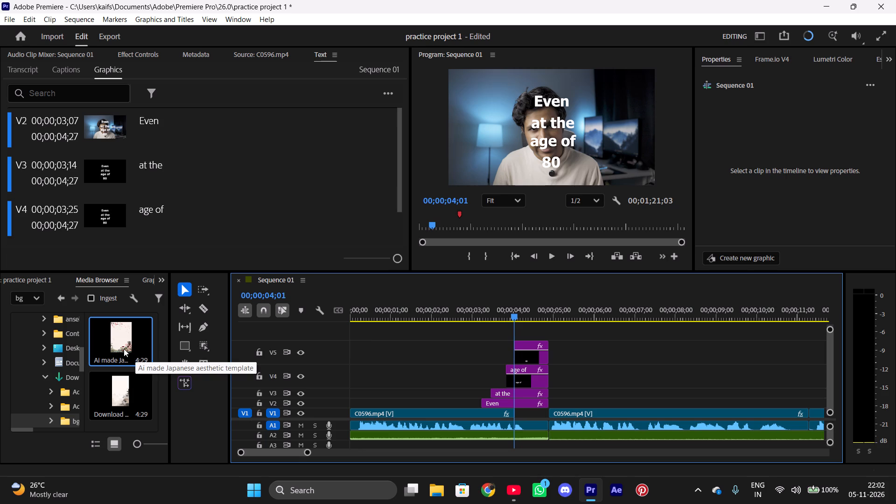
pyautogui.moveTo(124, 349); pyautogui.dragTo(583, 374)
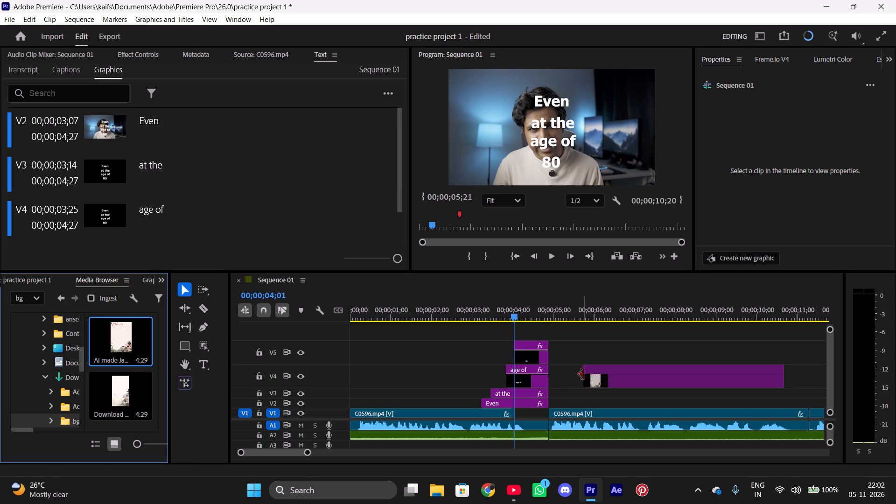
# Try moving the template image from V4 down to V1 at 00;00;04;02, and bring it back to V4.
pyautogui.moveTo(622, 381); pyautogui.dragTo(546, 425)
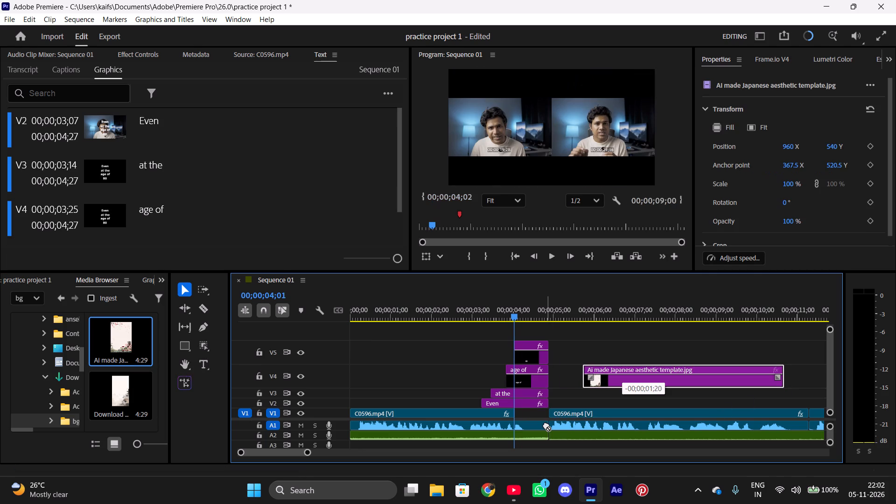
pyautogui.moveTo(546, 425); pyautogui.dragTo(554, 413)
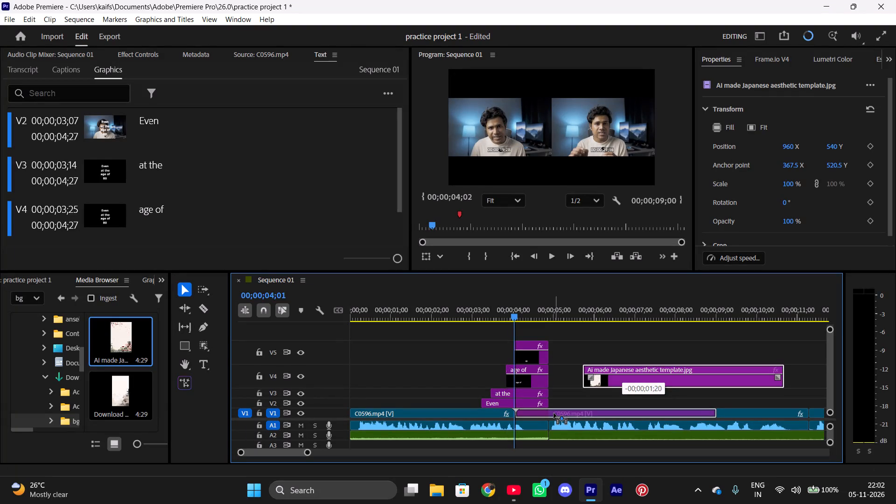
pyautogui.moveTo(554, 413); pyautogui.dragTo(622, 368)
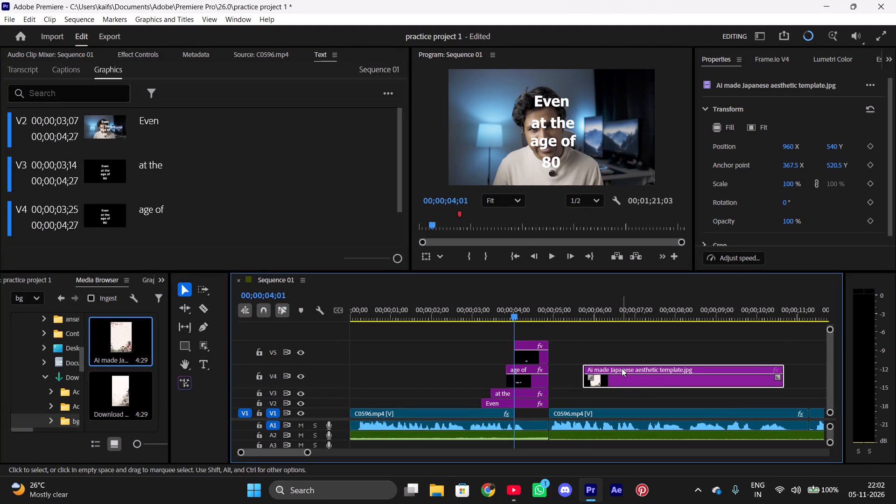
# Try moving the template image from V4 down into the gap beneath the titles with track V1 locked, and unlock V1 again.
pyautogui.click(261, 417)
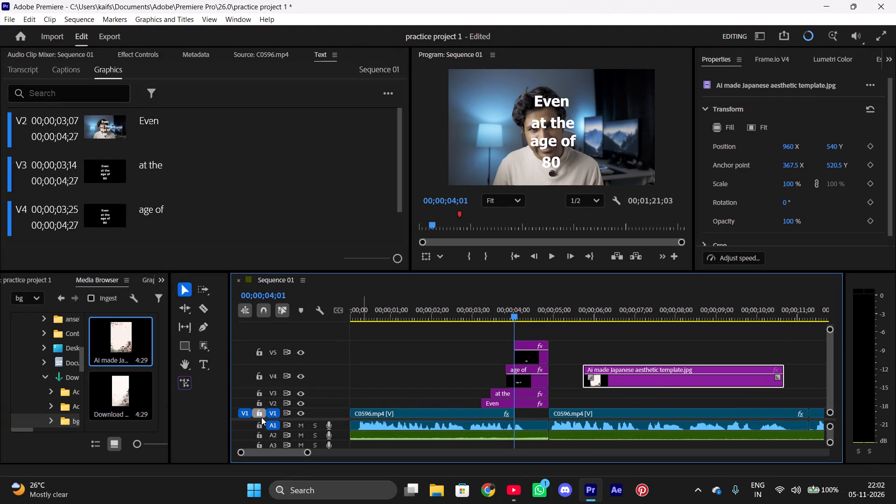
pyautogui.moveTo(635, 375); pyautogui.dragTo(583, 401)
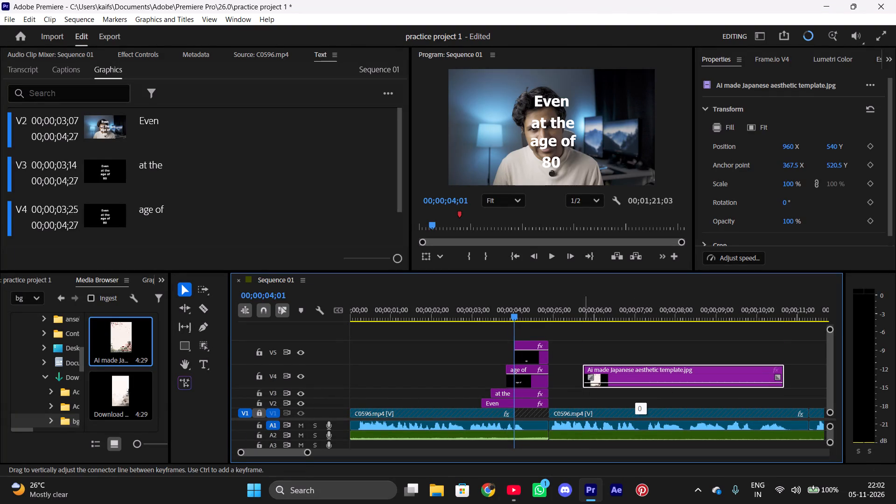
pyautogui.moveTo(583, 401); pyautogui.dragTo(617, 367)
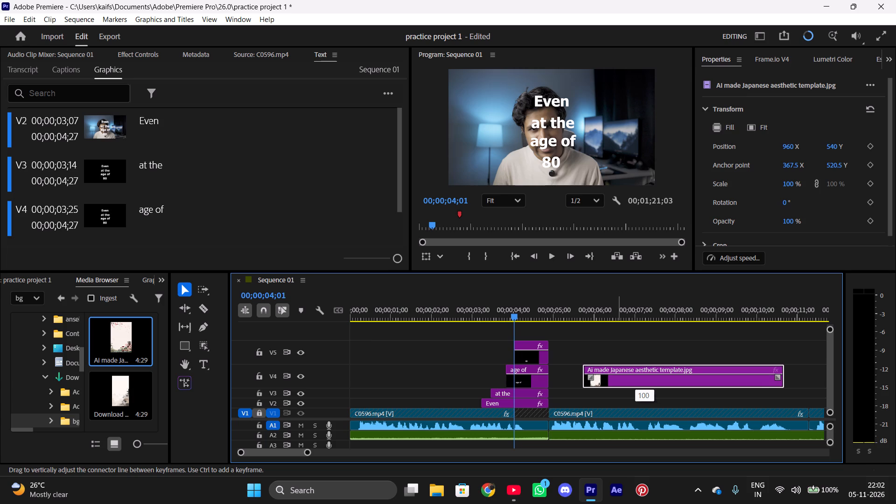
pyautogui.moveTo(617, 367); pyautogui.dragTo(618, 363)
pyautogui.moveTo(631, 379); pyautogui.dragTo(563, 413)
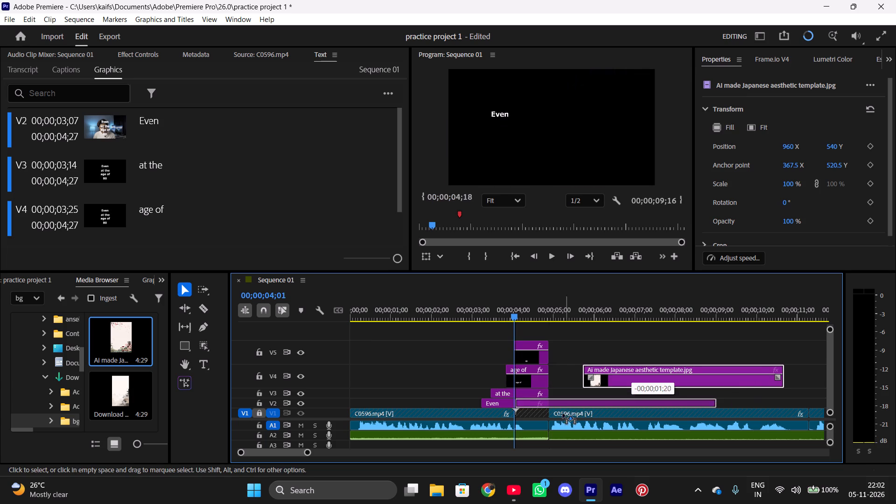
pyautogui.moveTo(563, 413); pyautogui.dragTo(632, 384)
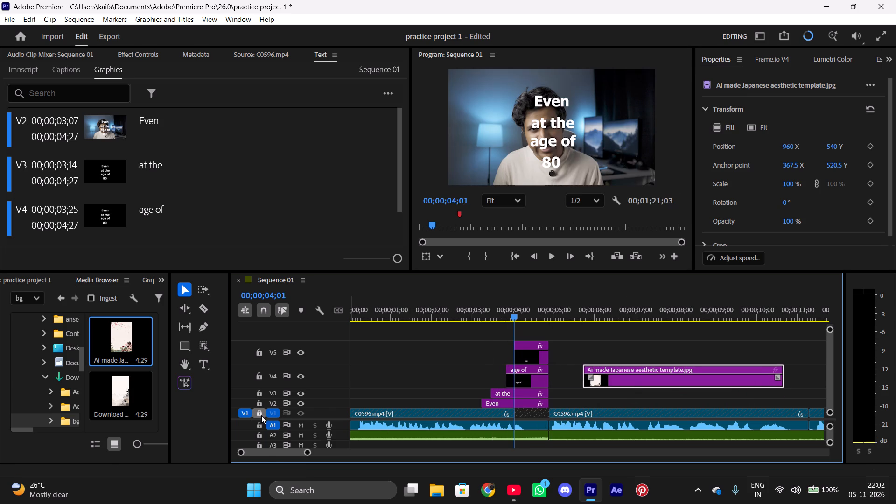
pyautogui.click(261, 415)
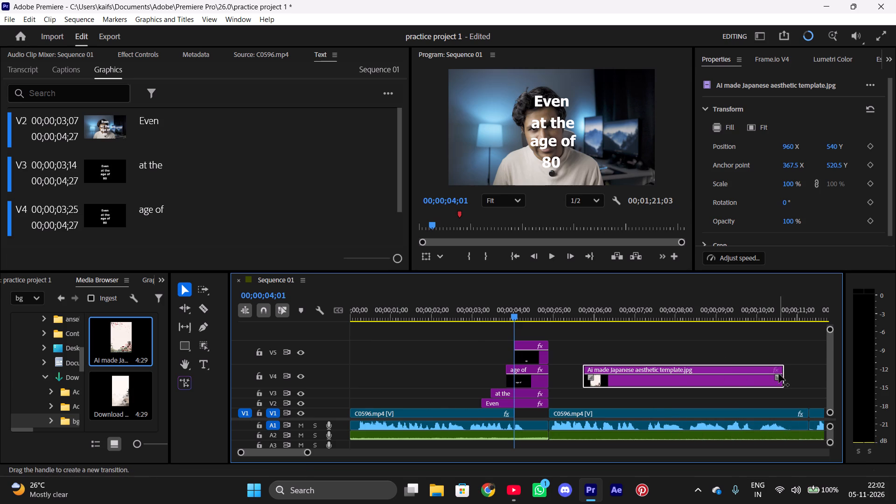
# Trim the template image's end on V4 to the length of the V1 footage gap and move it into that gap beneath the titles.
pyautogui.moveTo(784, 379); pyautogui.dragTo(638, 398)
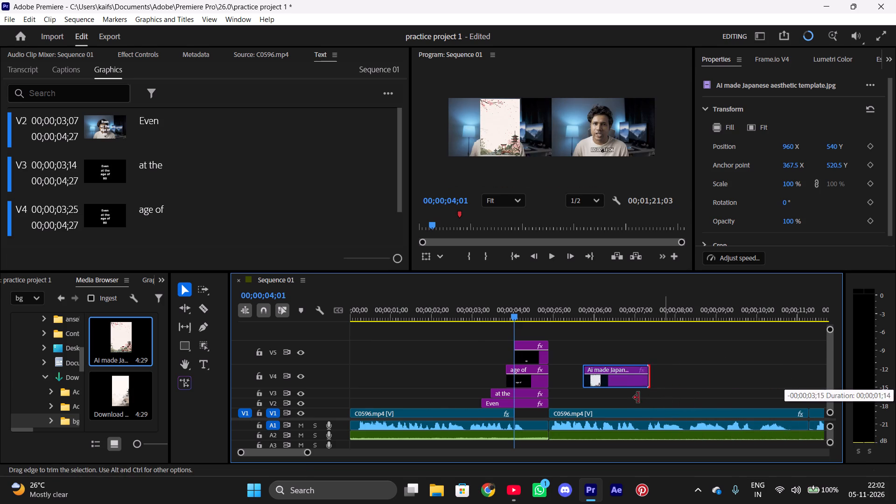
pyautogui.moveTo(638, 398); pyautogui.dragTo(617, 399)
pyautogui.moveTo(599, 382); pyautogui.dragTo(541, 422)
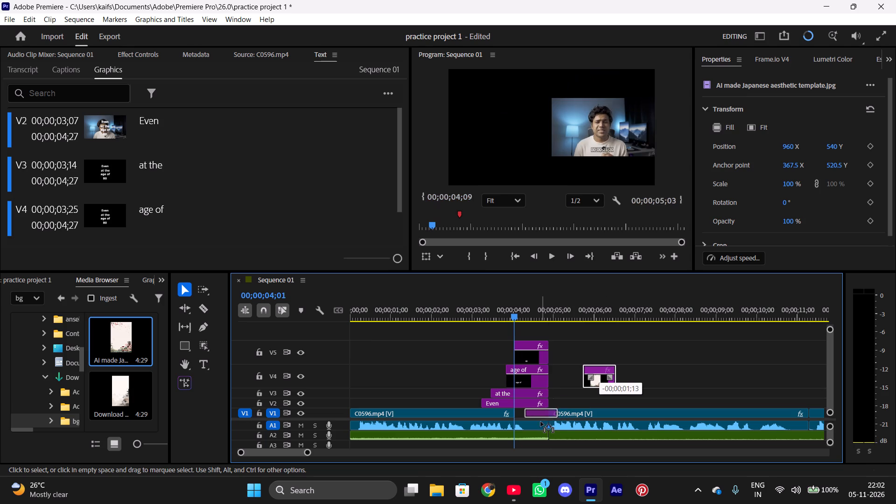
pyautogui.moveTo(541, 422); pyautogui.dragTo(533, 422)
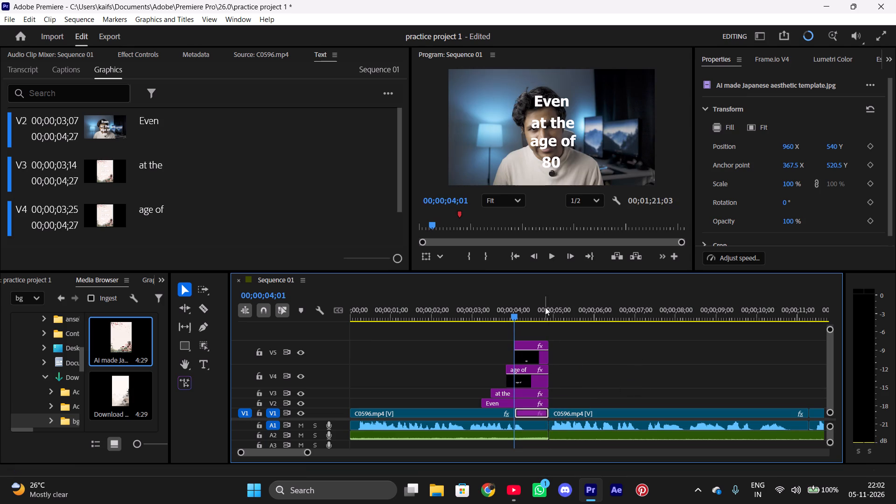
# Play back the stacked titles over the background image from 00;00;03;17 and review the frame at 00;00;04;09.
pyautogui.moveTo(513, 319); pyautogui.dragTo(494, 321)
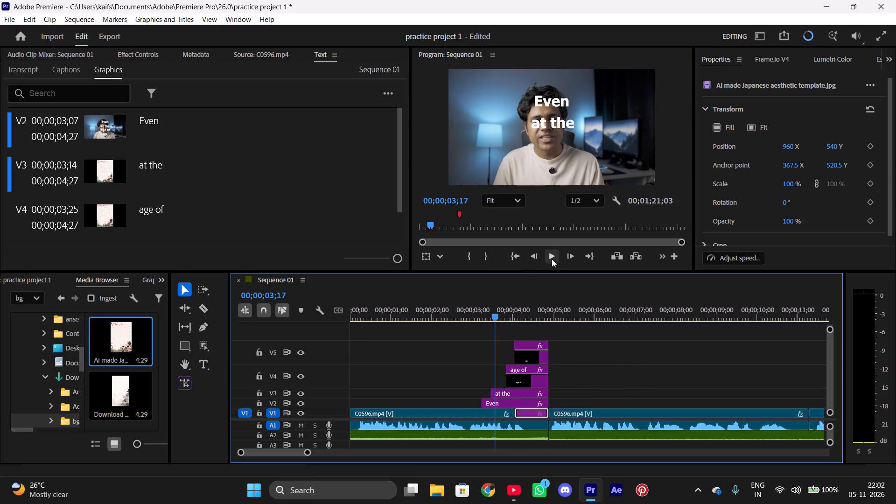
pyautogui.click(550, 259)
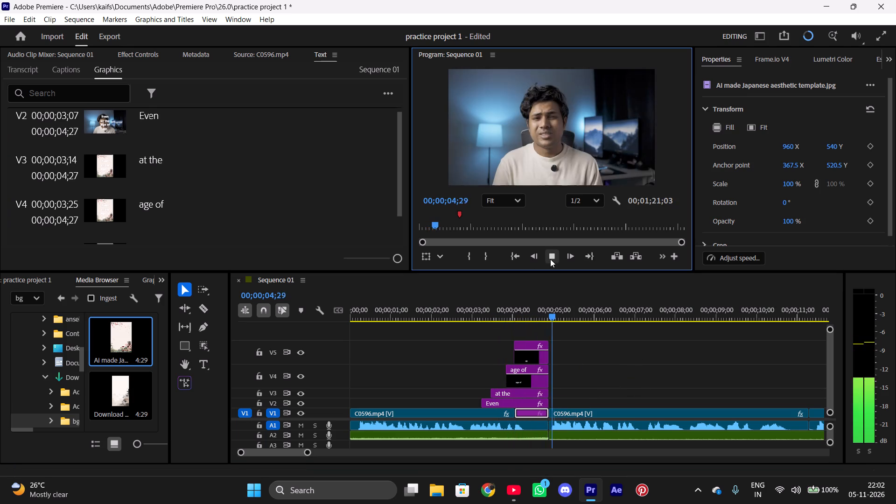
pyautogui.click(550, 259)
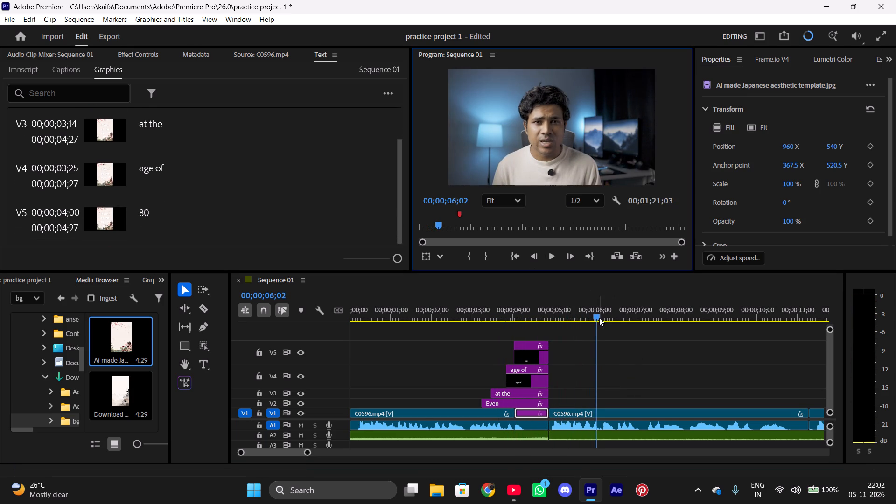
pyautogui.moveTo(599, 318); pyautogui.dragTo(507, 335)
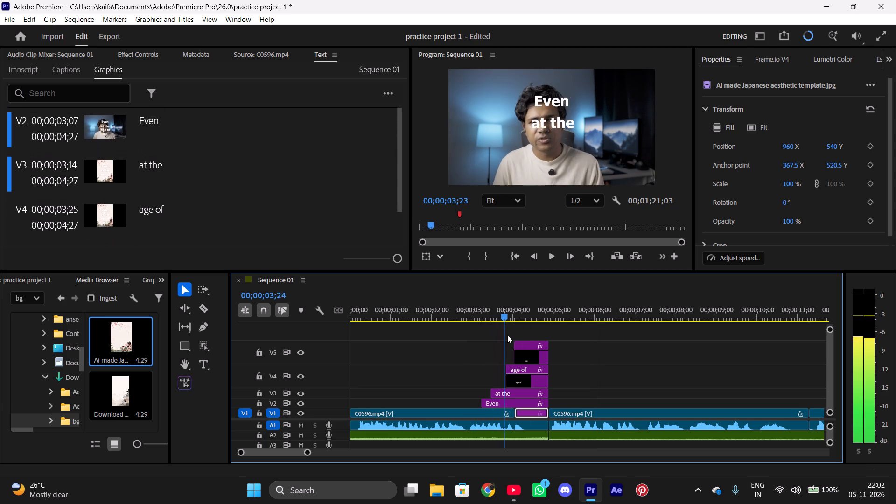
pyautogui.moveTo(507, 335); pyautogui.dragTo(527, 337)
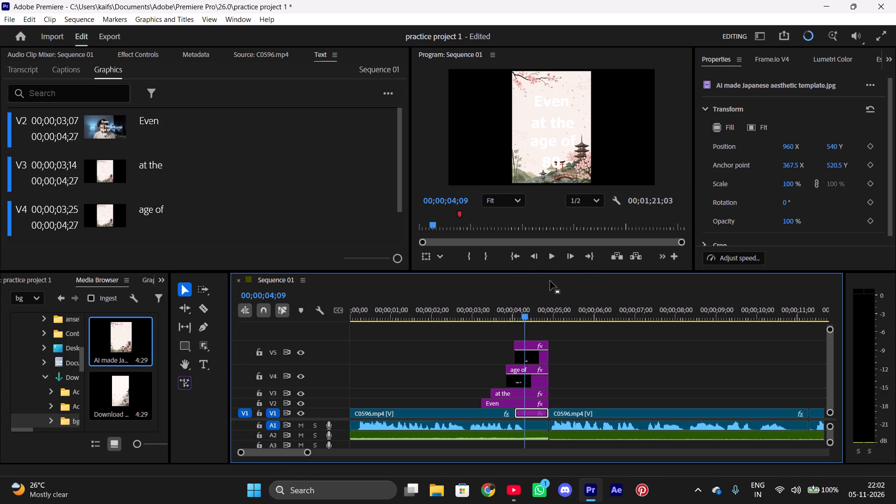
# Delete the template image from the V1 gap beneath the titles.
pyautogui.press('Delete')
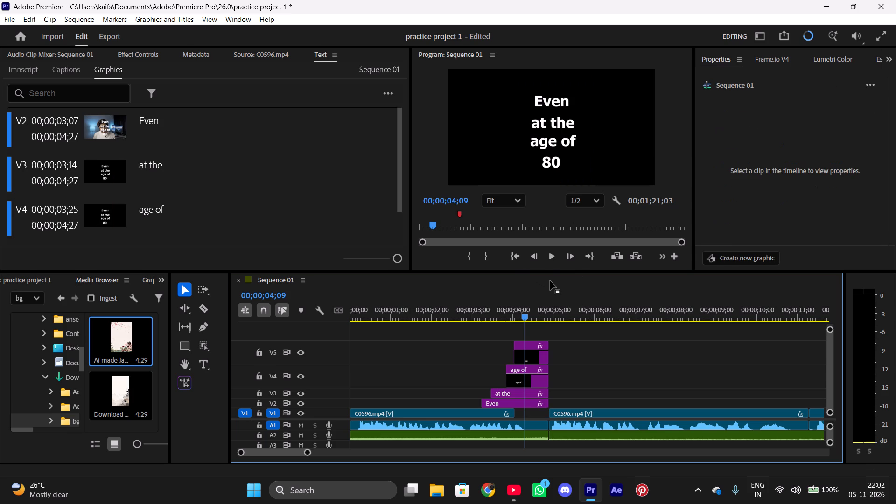
# Play the sequence from 00;00;04;09 onward and examine the cut by the red marker, around 00;00;12;19.
pyautogui.click(553, 256)
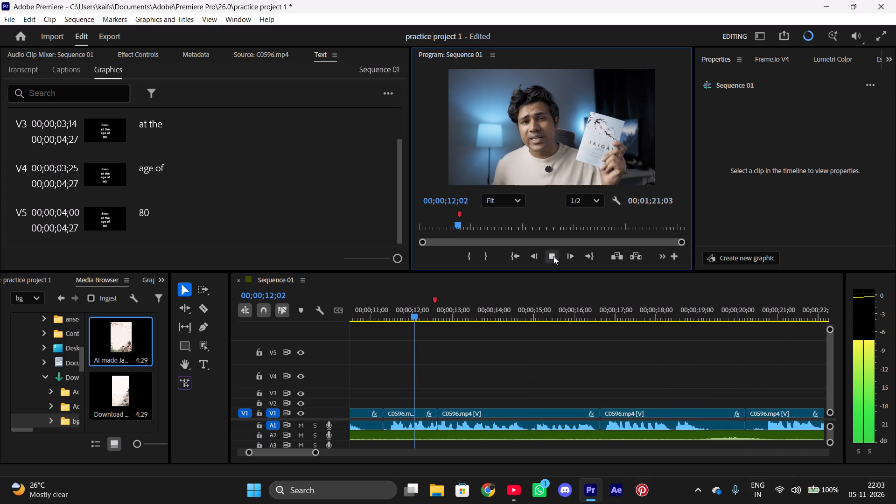
pyautogui.click(553, 256)
pyautogui.click(553, 256)
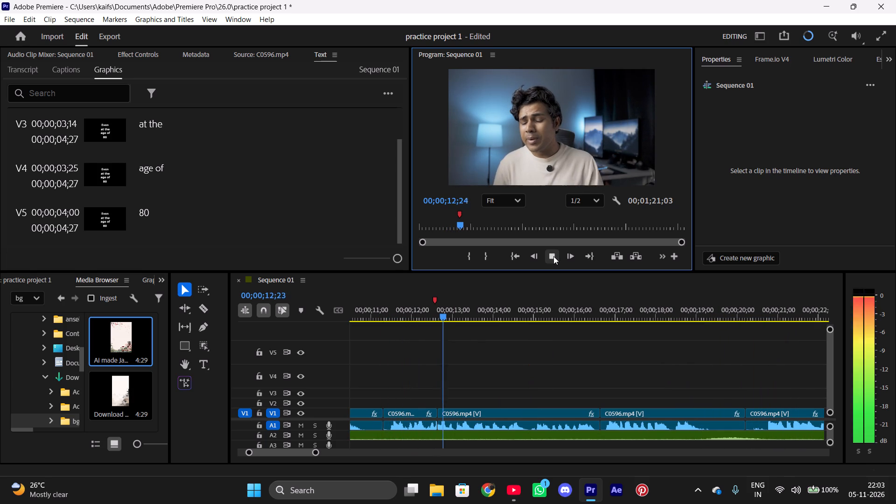
pyautogui.click(553, 256)
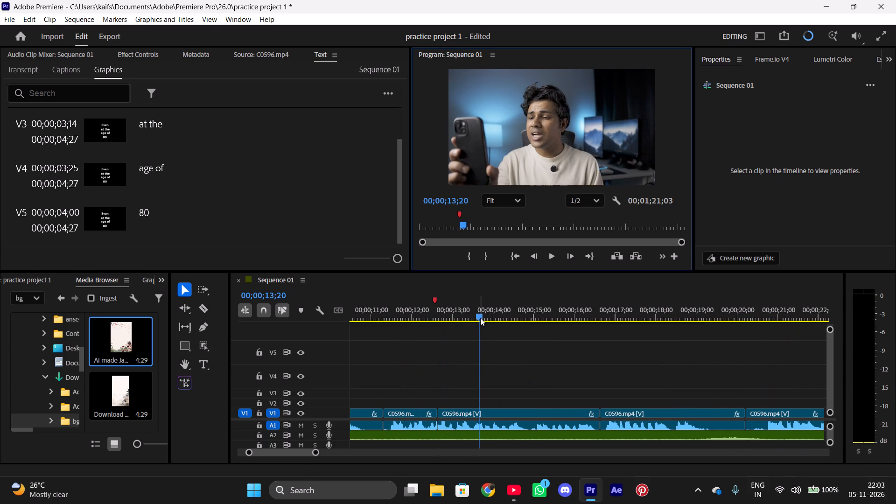
pyautogui.moveTo(479, 318); pyautogui.dragTo(439, 334)
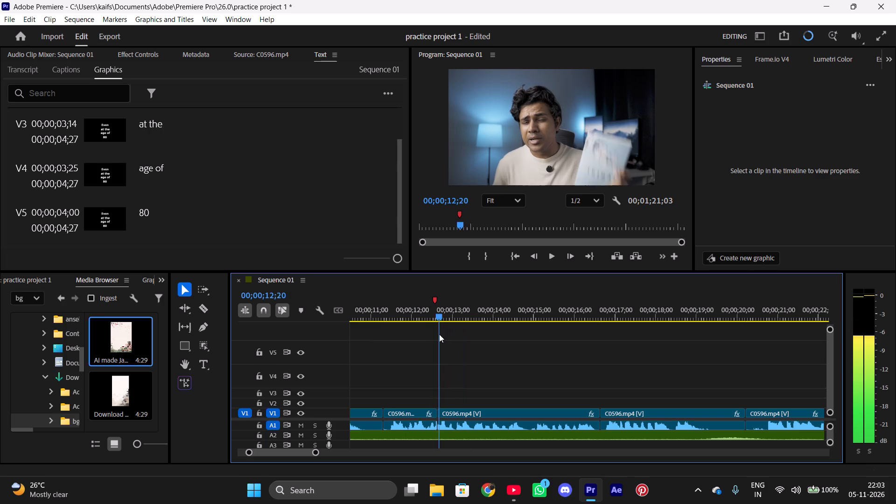
pyautogui.moveTo(439, 334); pyautogui.dragTo(438, 334)
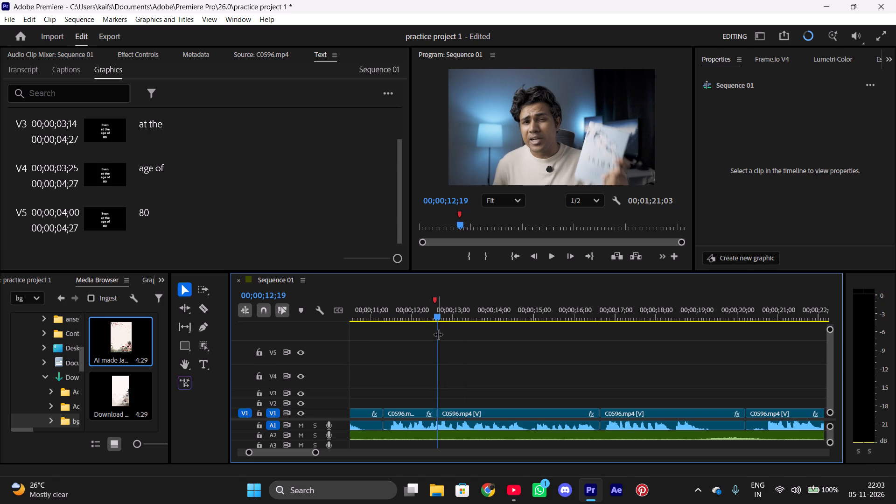
pyautogui.click(553, 255)
pyautogui.click(553, 255)
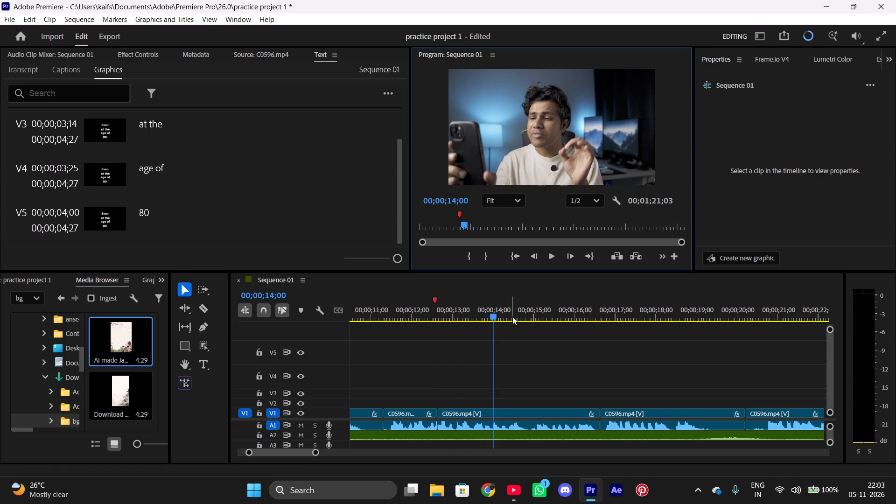
pyautogui.moveTo(490, 317); pyautogui.dragTo(437, 323)
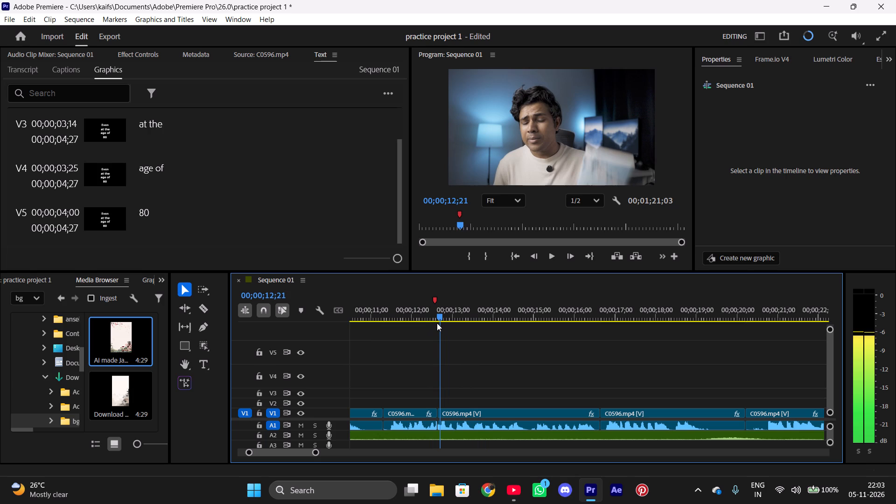
pyautogui.moveTo(437, 323); pyautogui.dragTo(436, 319)
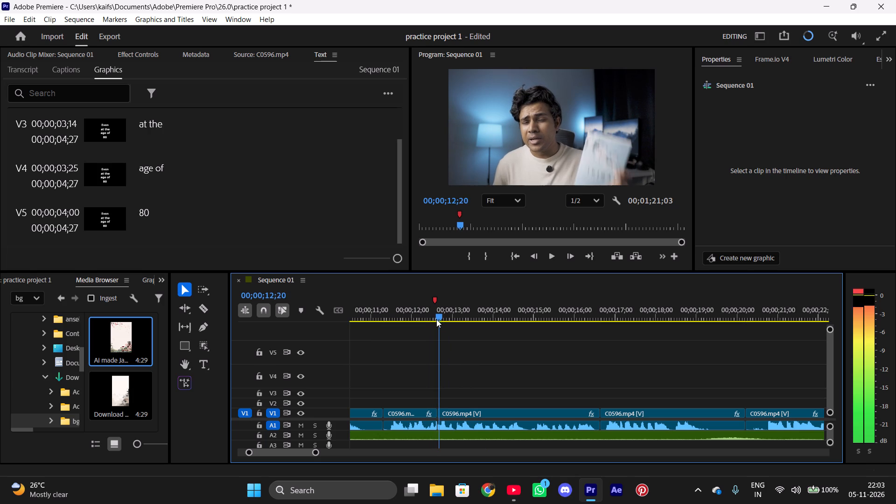
pyautogui.moveTo(436, 319); pyautogui.dragTo(434, 320)
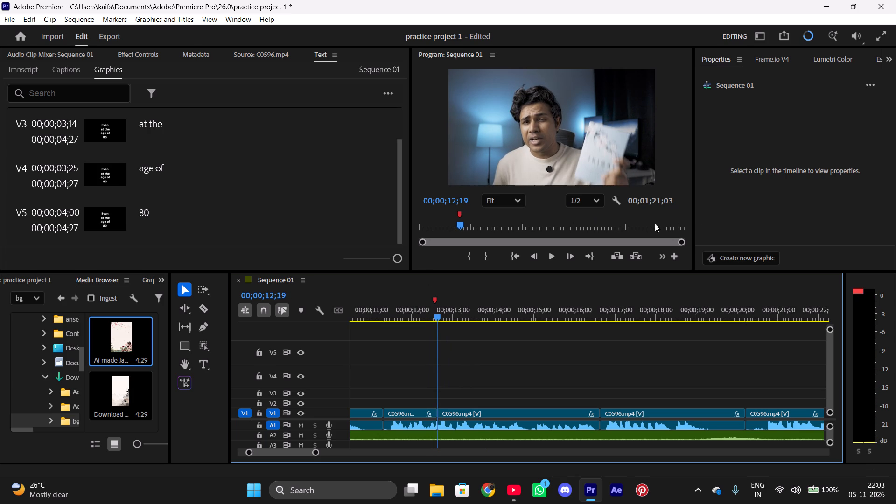
# Cancel the running speech-to-text transcription of the background music MP3 in the background-task progress list.
pyautogui.click(812, 40)
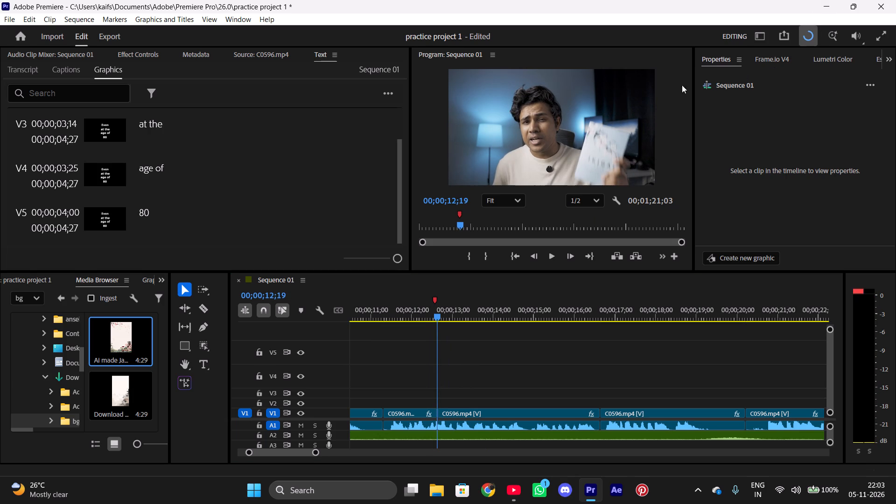
pyautogui.click(567, 92)
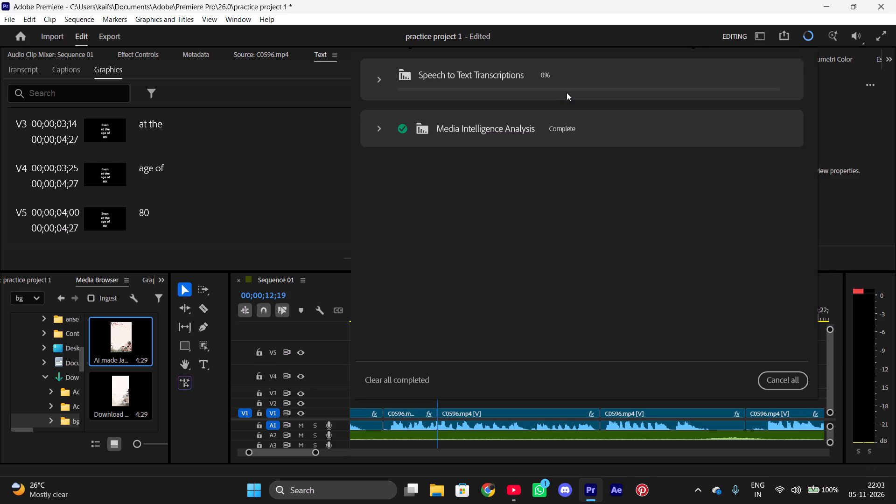
pyautogui.rightClick(567, 92)
pyautogui.click(378, 76)
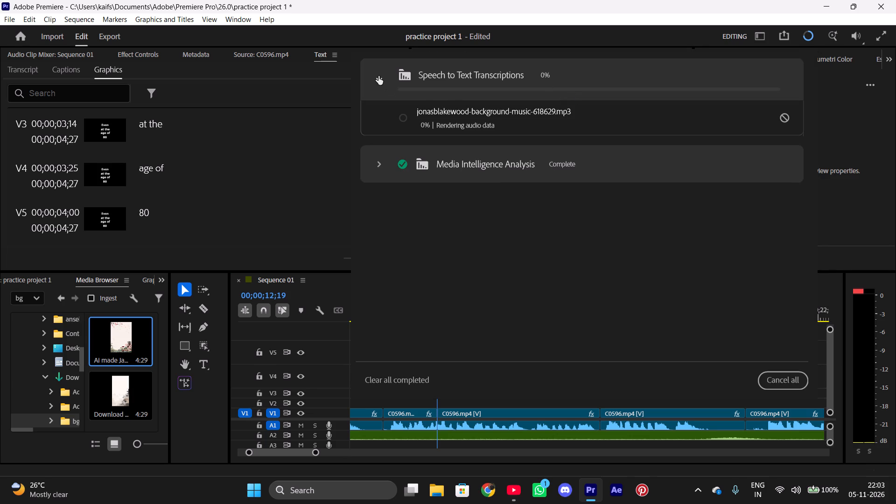
pyautogui.click(787, 115)
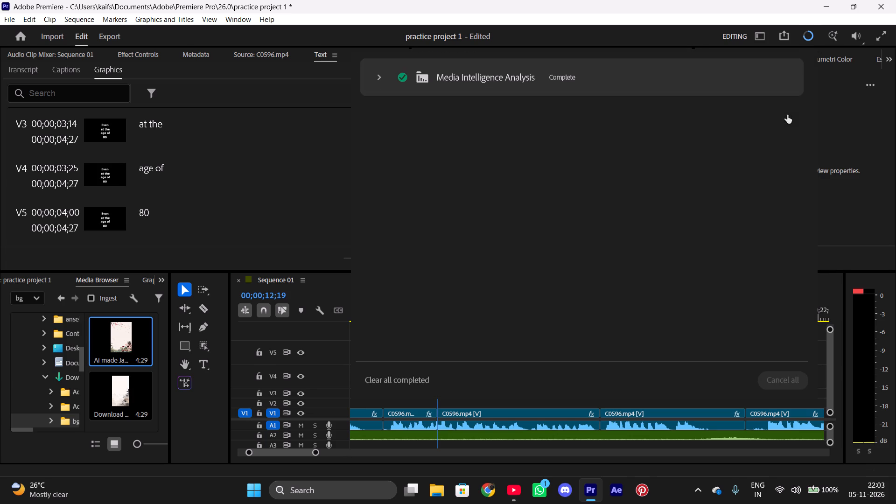
pyautogui.click(876, 84)
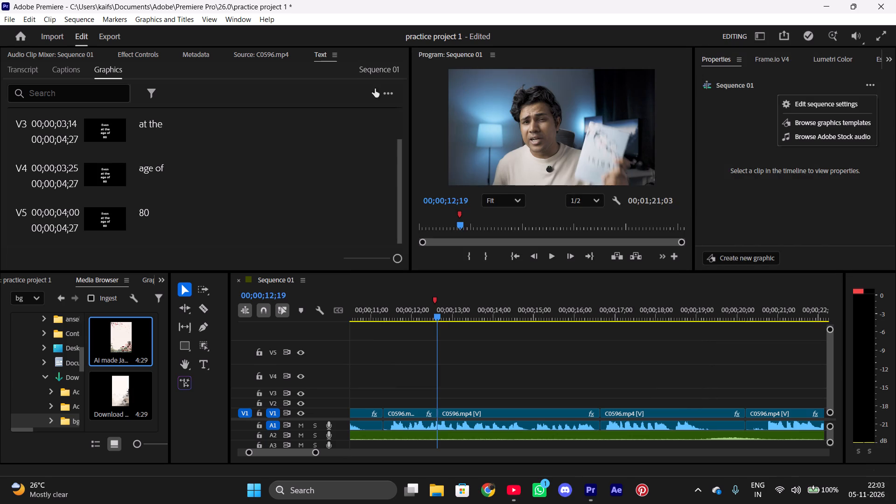
# Jump to the "age of" title, view the stacked titles as full-screen video, and return to the editing workspace.
pyautogui.click(342, 167)
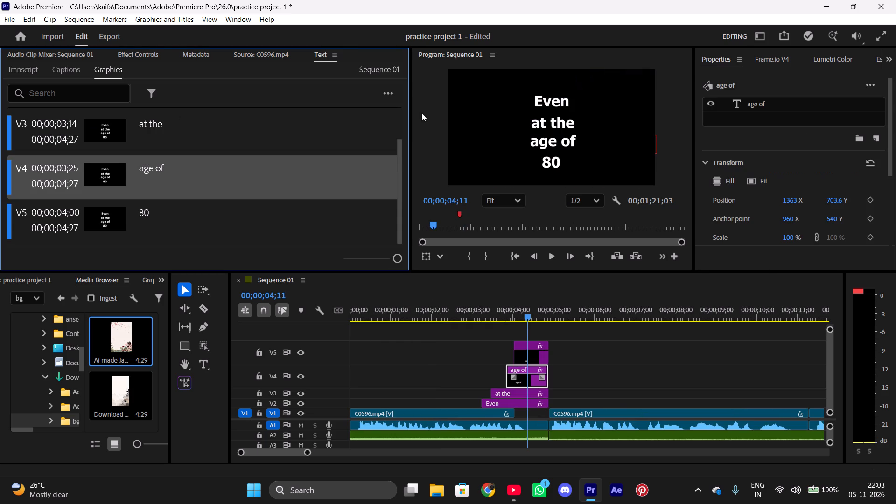
pyautogui.click(783, 33)
pyautogui.click(819, 120)
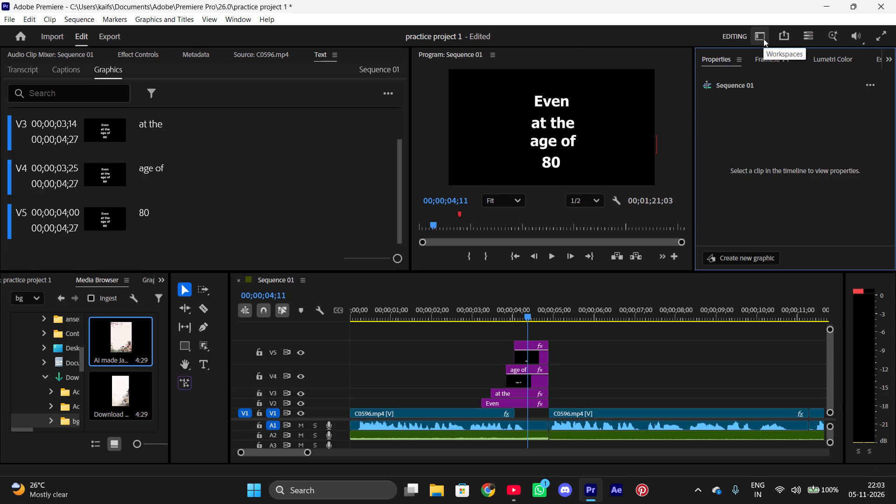
pyautogui.click(876, 35)
pyautogui.click(687, 148)
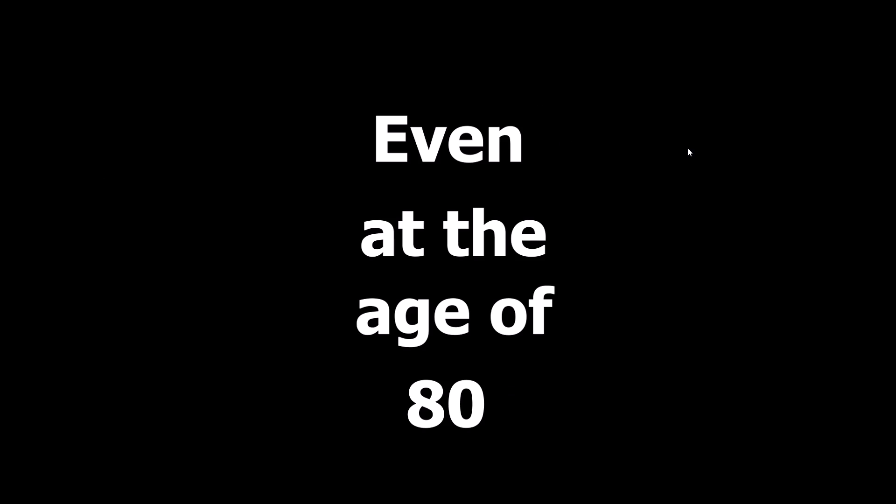
pyautogui.doubleClick(687, 148)
pyautogui.doubleClick(687, 148)
pyautogui.press('`')
pyautogui.press('Escape')
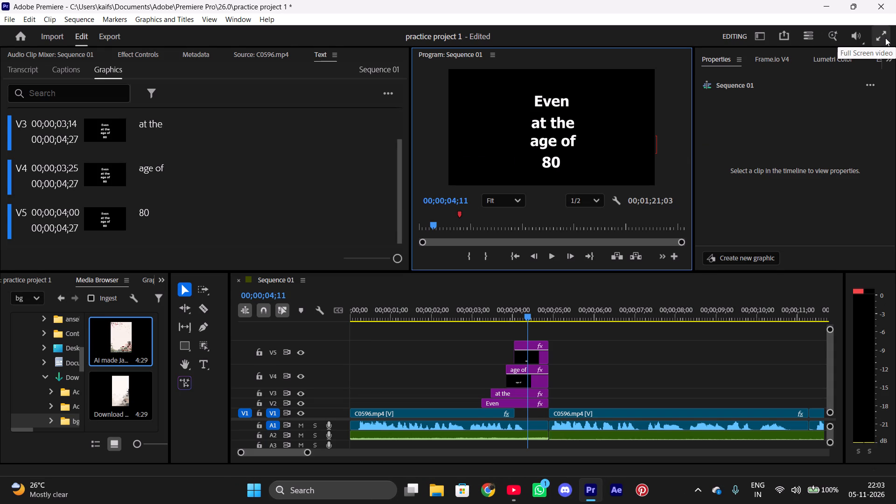
# View the stacked "Even at the age of 80" titles as full-screen video again, exit, and open the Home screen.
pyautogui.press('Escape')
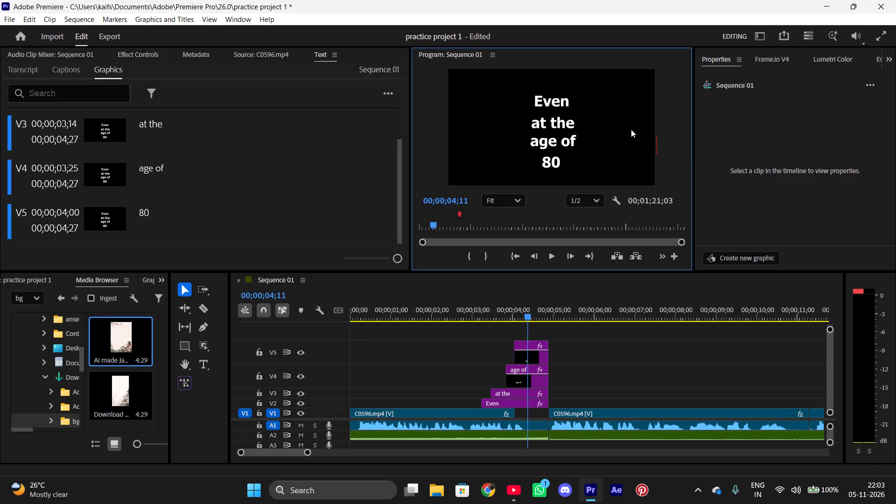
pyautogui.press('Escape')
pyautogui.click(631, 129)
pyautogui.click(669, 126)
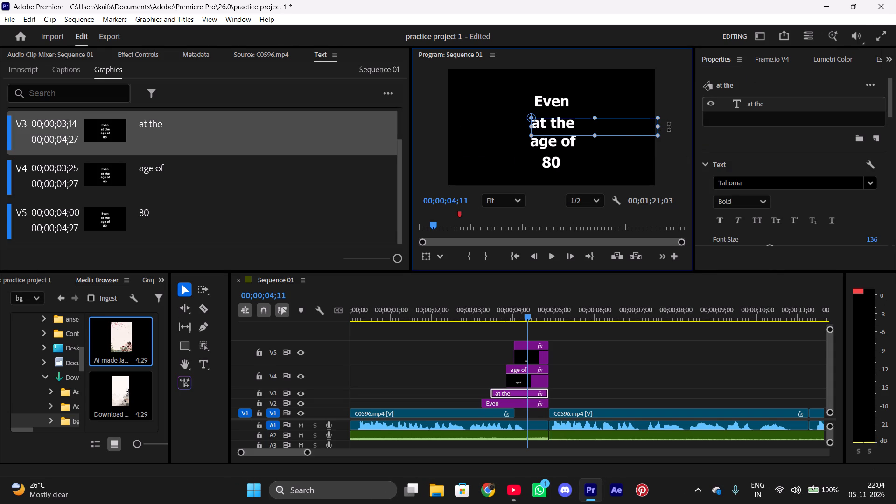
pyautogui.moveTo(673, 128); pyautogui.dragTo(807, 69)
pyautogui.press('Escape')
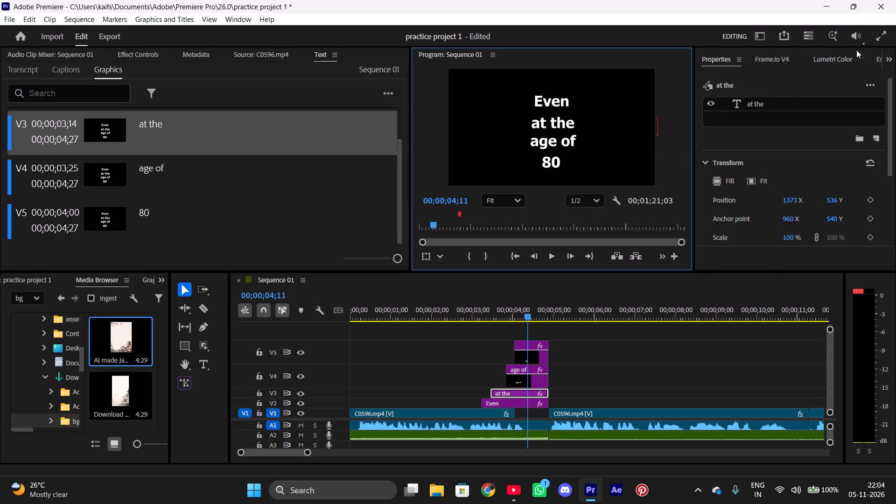
pyautogui.moveTo(871, 38); pyautogui.dragTo(877, 38)
pyautogui.click(877, 38)
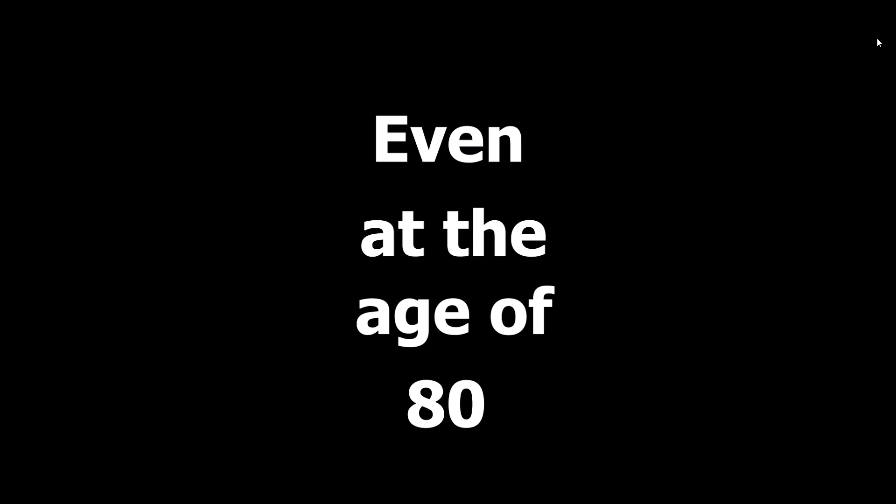
pyautogui.press('Escape')
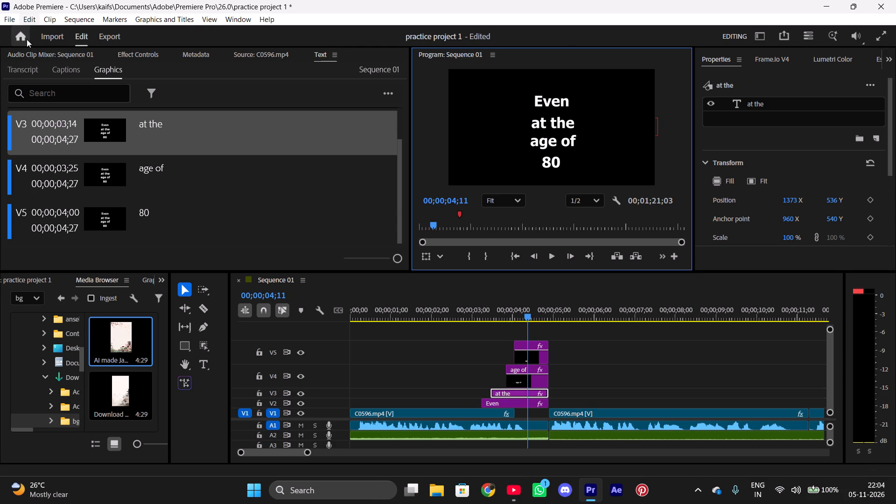
pyautogui.click(27, 39)
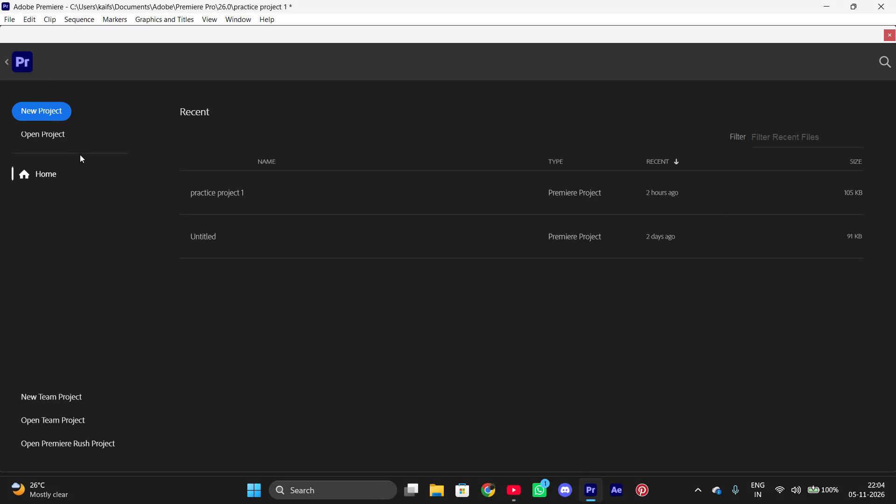
# Switch to YouTube and search for "full editing guide step by step".
pyautogui.click(520, 496)
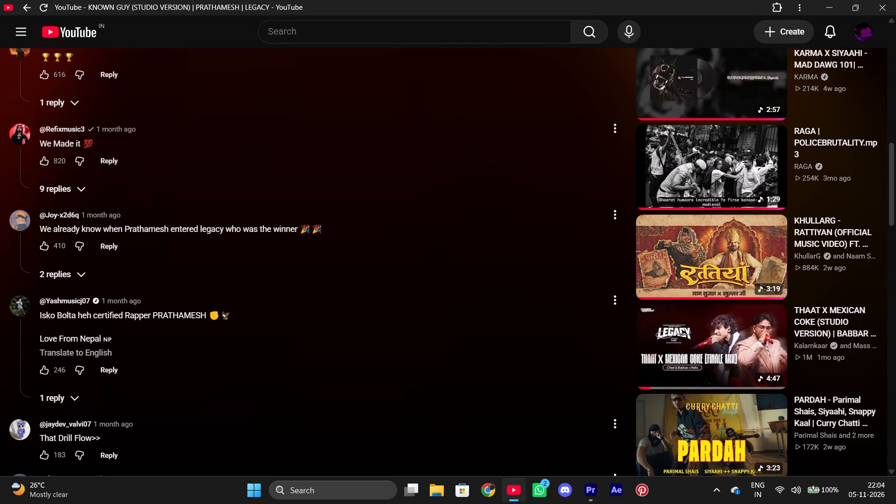
pyautogui.click(498, 33)
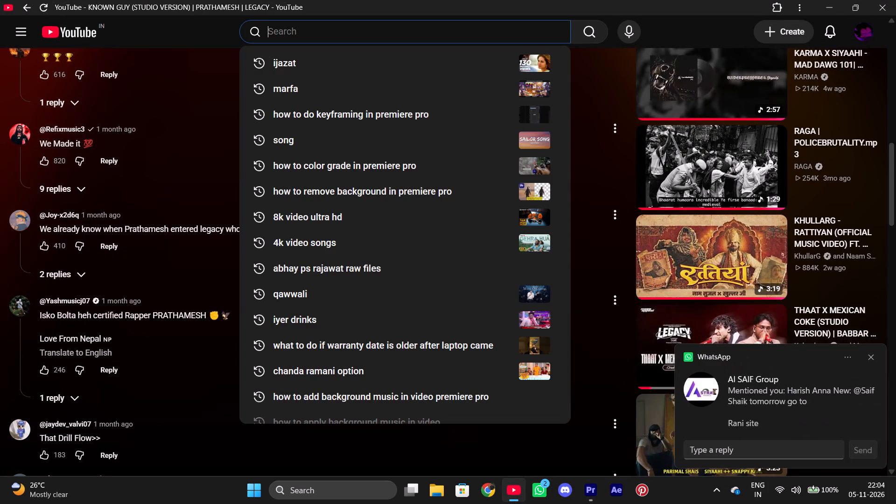
pyautogui.write('practi')
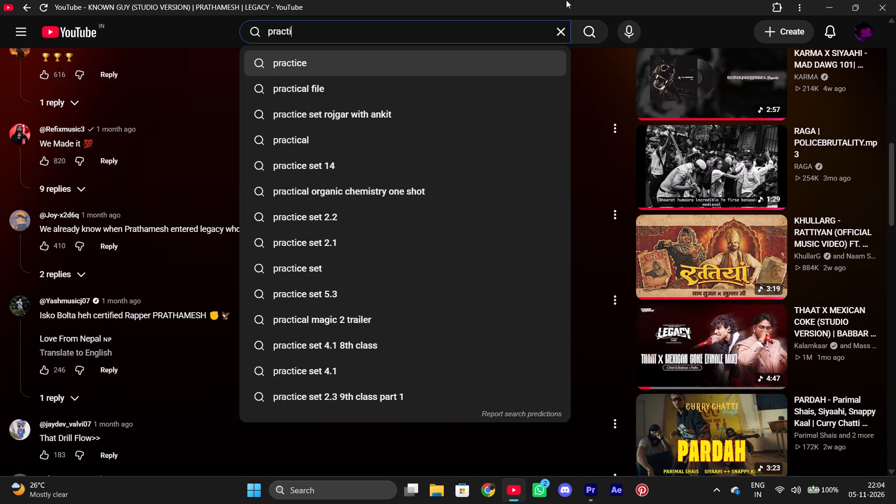
pyautogui.click(567, 21)
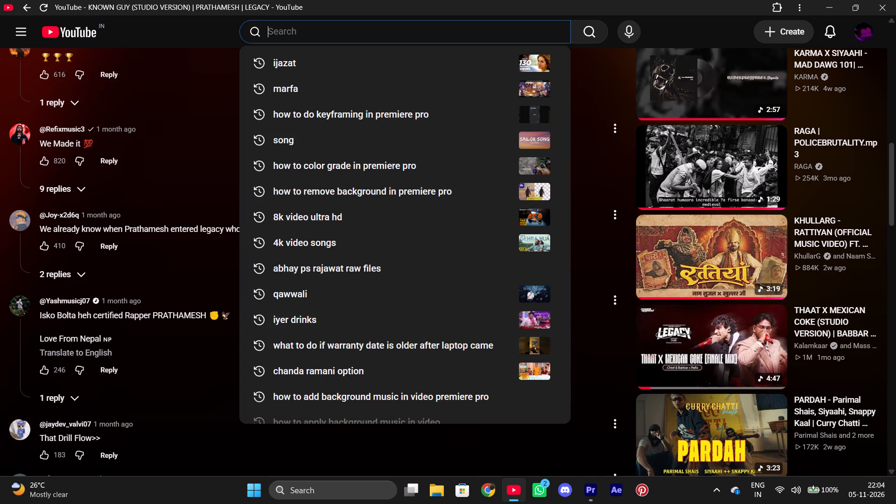
pyautogui.write('full editing guie')
pyautogui.press('BackSpace')
pyautogui.write('de')
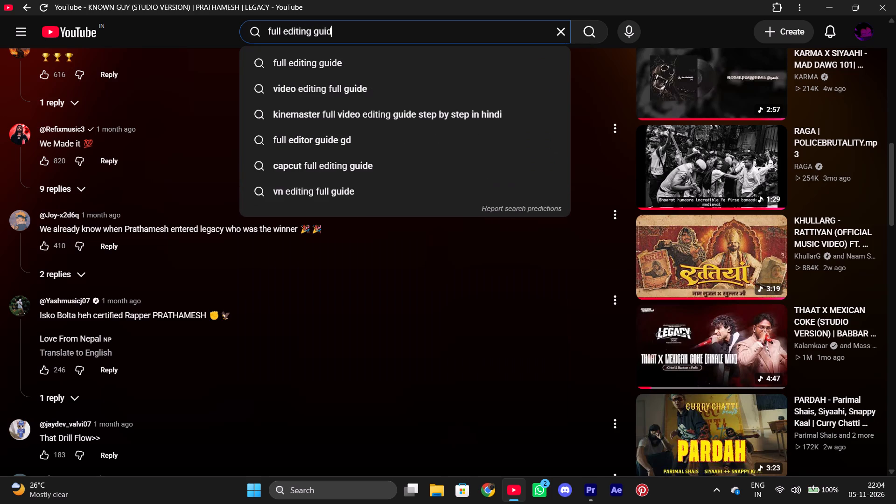
pyautogui.press('space')
pyautogui.write('step by step')
pyautogui.press('Return')
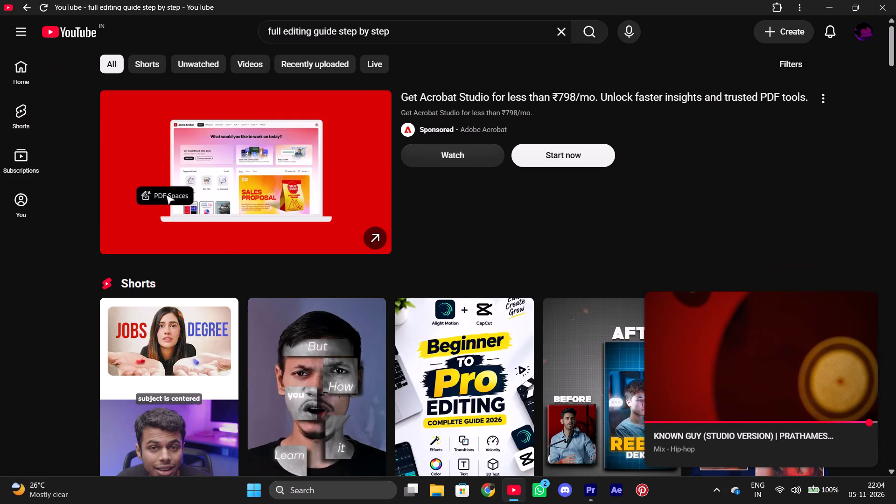
# Browse the search results and open the video "How to start video editing in 2027 (Complete Roadmap)".
pyautogui.moveTo(895, 63); pyautogui.dragTo(892, 99)
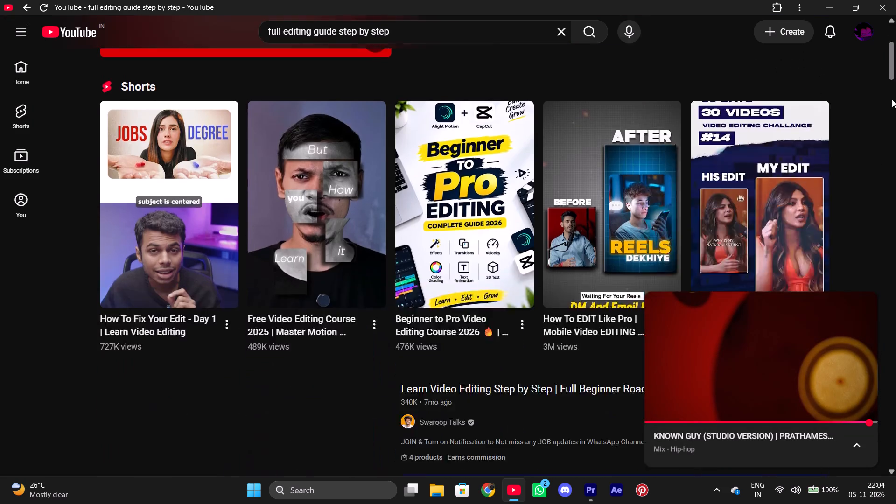
pyautogui.moveTo(892, 99); pyautogui.dragTo(895, 104)
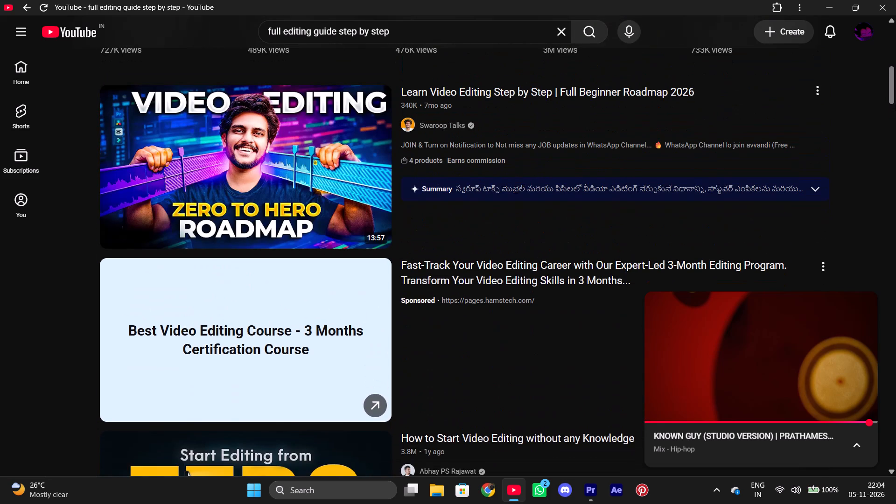
pyautogui.moveTo(895, 104); pyautogui.dragTo(895, 112)
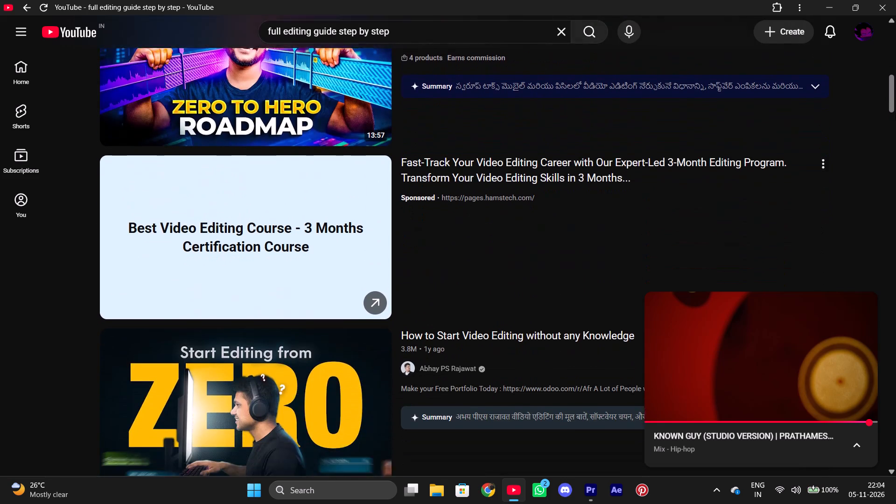
pyautogui.moveTo(895, 112); pyautogui.dragTo(895, 134)
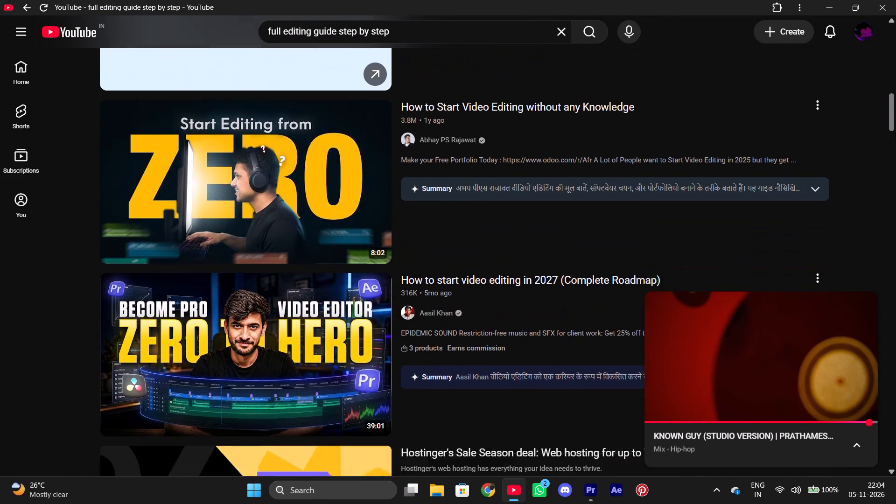
pyautogui.moveTo(895, 134); pyautogui.dragTo(895, 140)
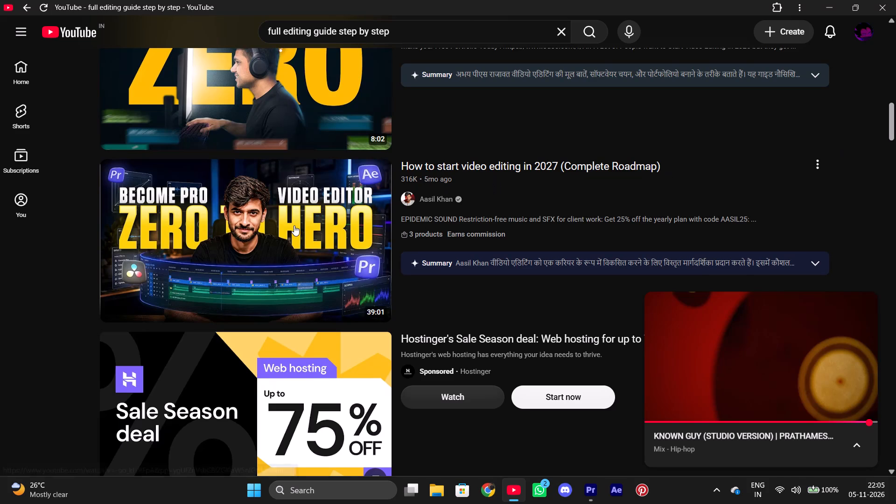
pyautogui.click(294, 225)
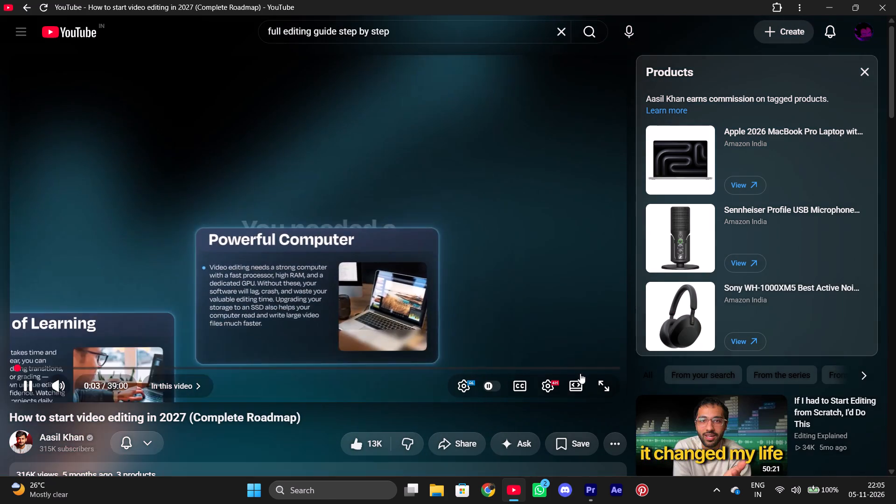
# Watch the opening of the roadmap video in full screen and skip back to replay a few seconds.
pyautogui.click(606, 389)
pyautogui.click(606, 389)
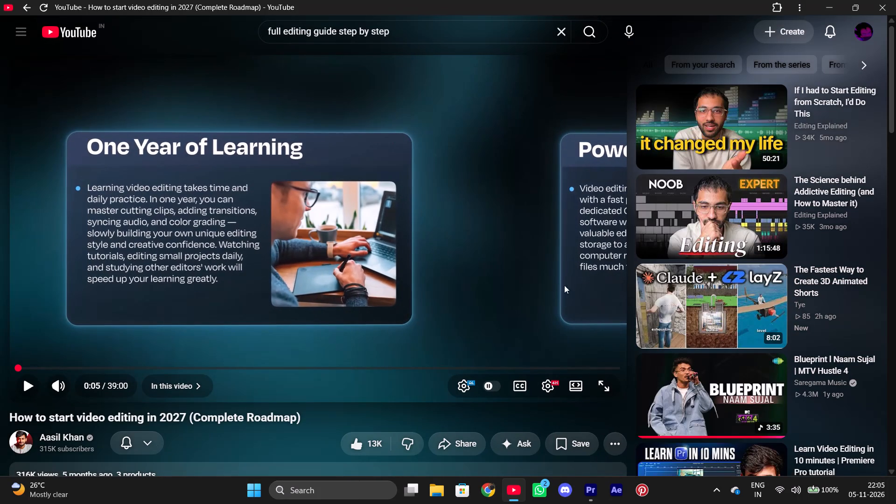
pyautogui.moveTo(531, 293); pyautogui.dragTo(609, 390)
pyautogui.click(609, 390)
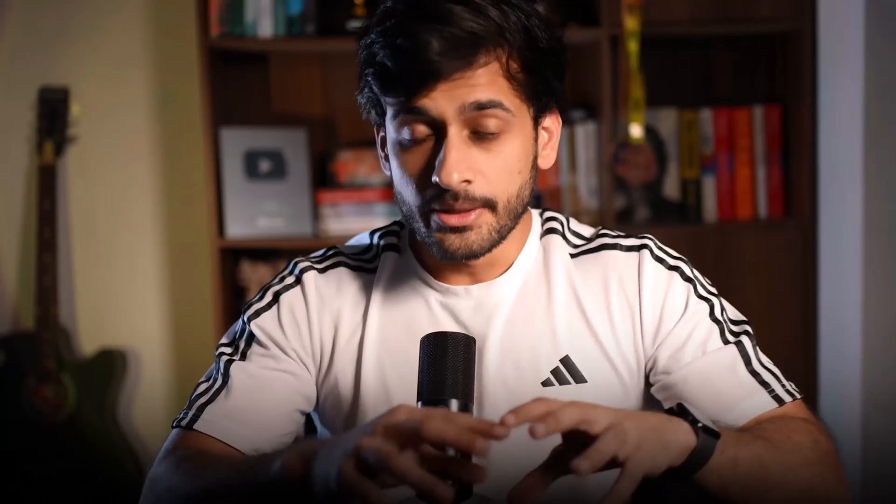
pyautogui.press('Left')
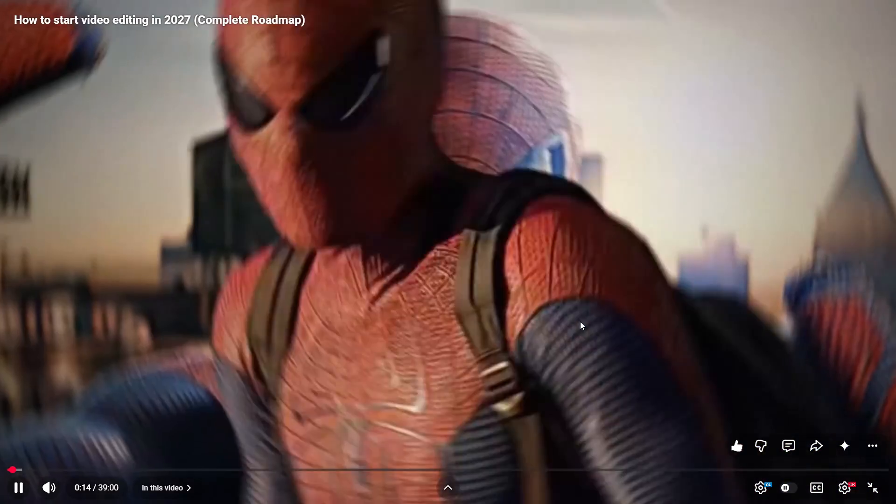